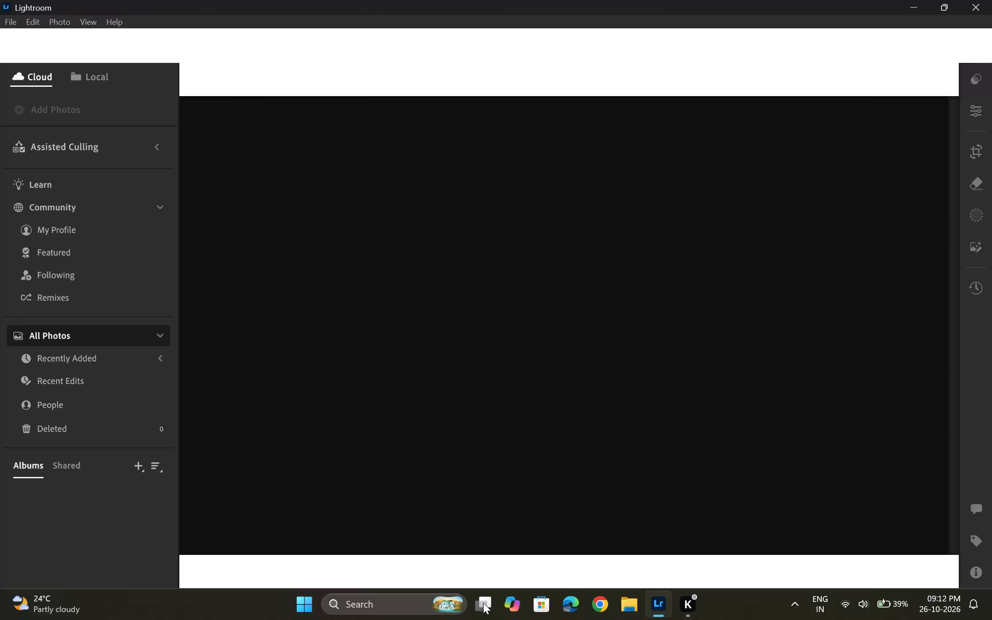
Move the other open window to the second virtual desktop and return to Lightroom on Desktop 1.
{"action": "left_click_drag", "start_coordinate": [609, 249], "coordinate": [493, 509]}
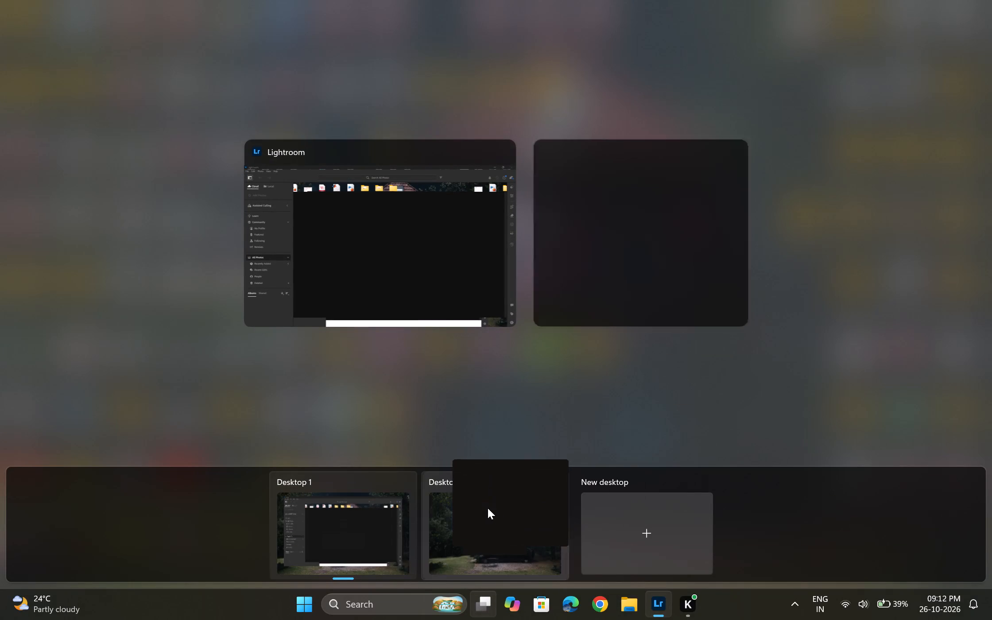
{"action": "left_click", "coordinate": [391, 508]}
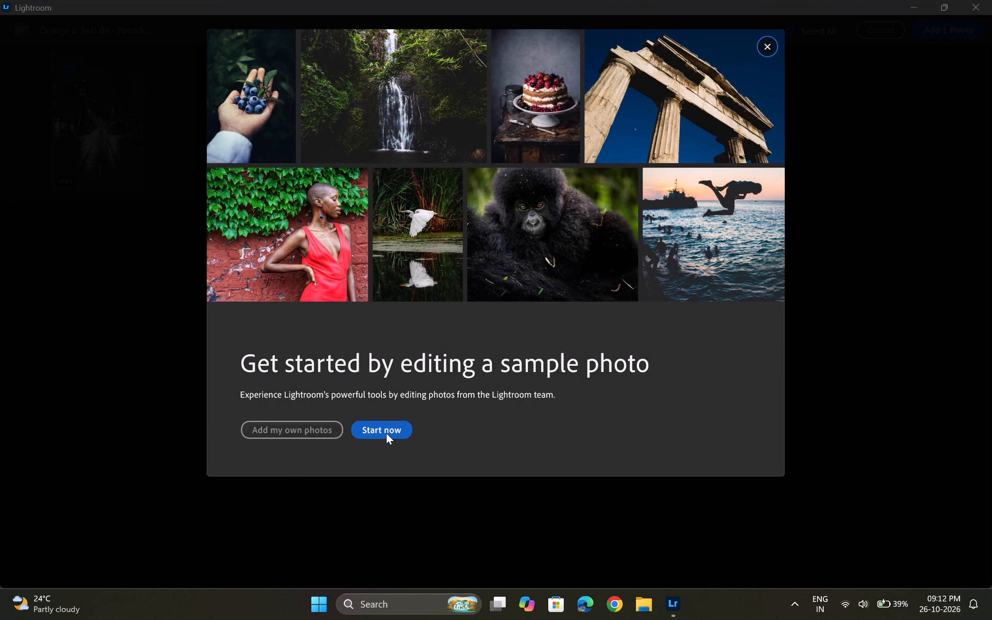
Dismiss the sample photo welcome dialog and acknowledge the Creative Cloud sync notice.
{"action": "left_click", "coordinate": [770, 43]}
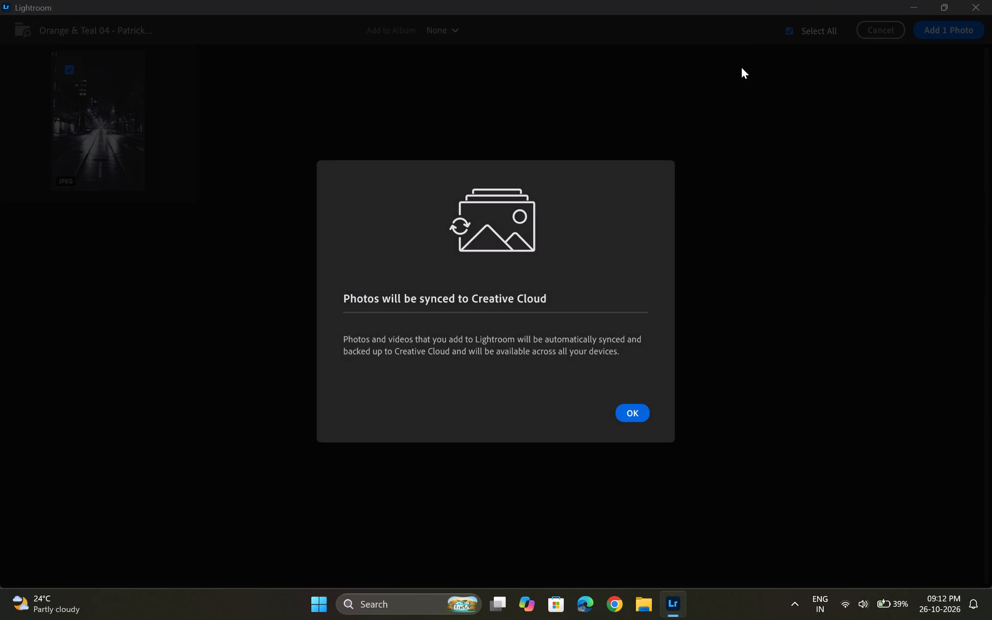
{"action": "left_click", "coordinate": [639, 410]}
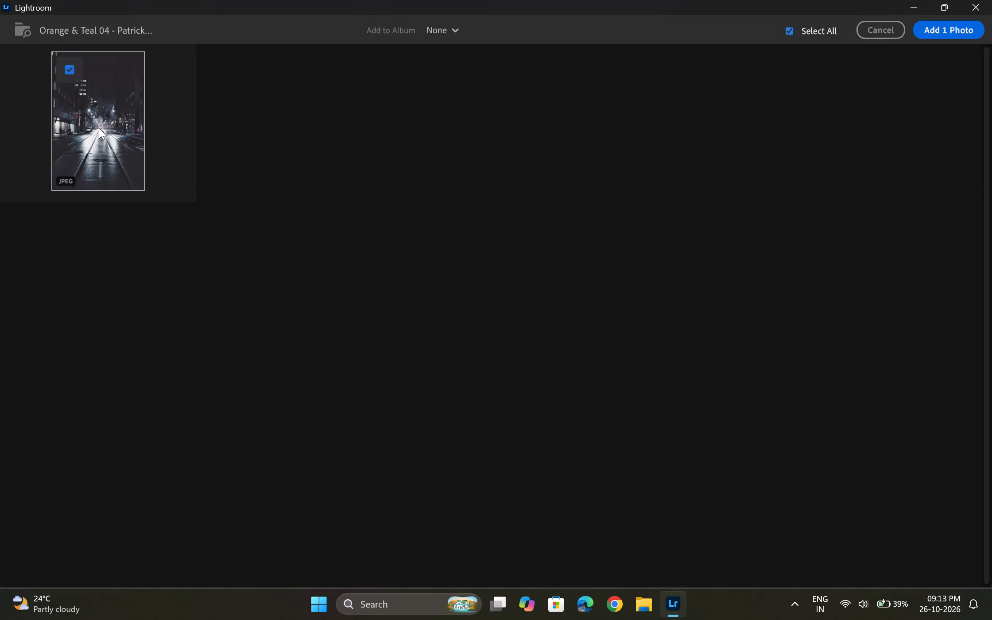
Add the night street JPEG to the cloud library without assigning it to an album.
{"action": "double_click", "coordinate": [99, 128]}
{"action": "left_click", "coordinate": [99, 128]}
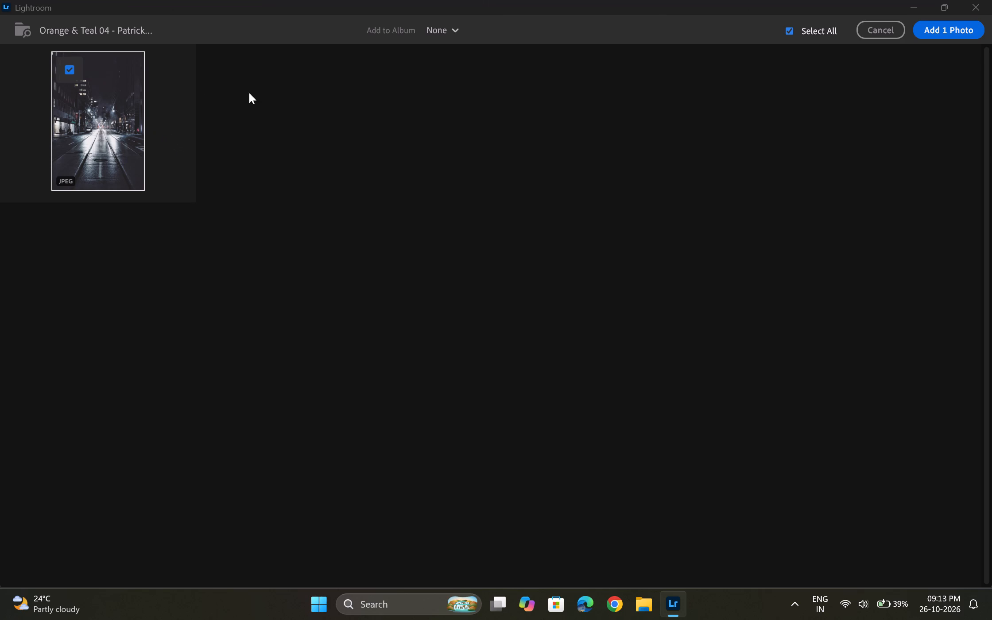
{"action": "left_click", "coordinate": [303, 92]}
{"action": "left_click", "coordinate": [121, 117]}
{"action": "key", "text": "Return"}
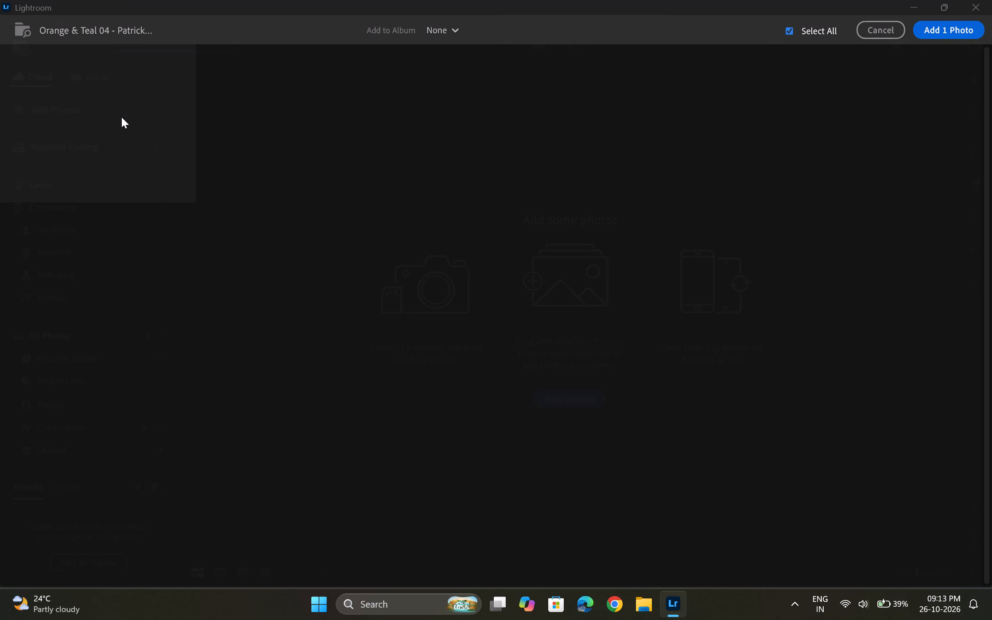
{"action": "left_click", "coordinate": [121, 117]}
{"action": "left_click", "coordinate": [184, 182]}
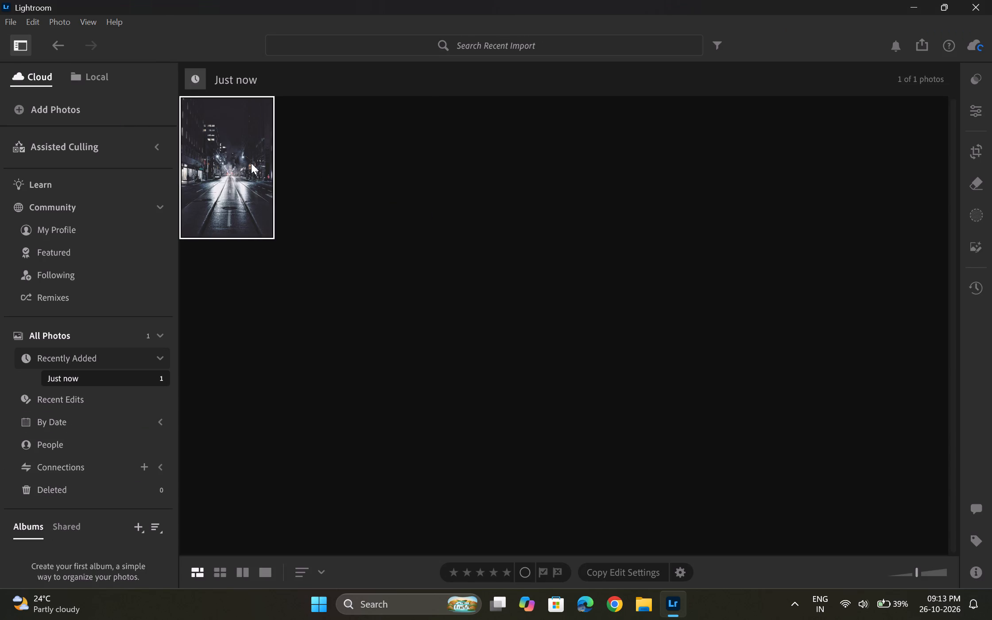
Open the imported night street photo in the single-photo detail view.
{"action": "right_click", "coordinate": [251, 163]}
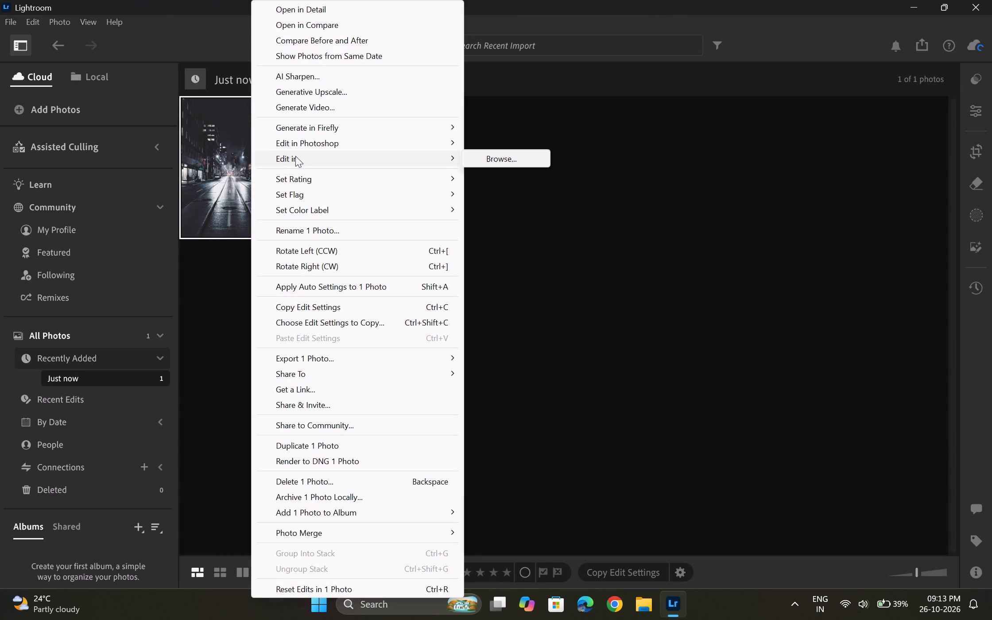
{"action": "double_click", "coordinate": [229, 166]}
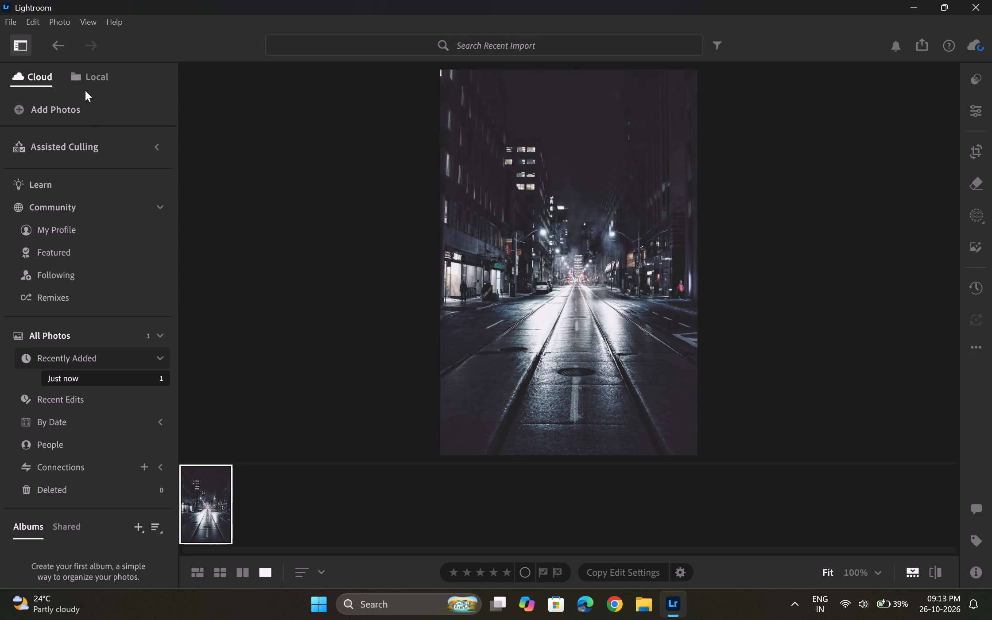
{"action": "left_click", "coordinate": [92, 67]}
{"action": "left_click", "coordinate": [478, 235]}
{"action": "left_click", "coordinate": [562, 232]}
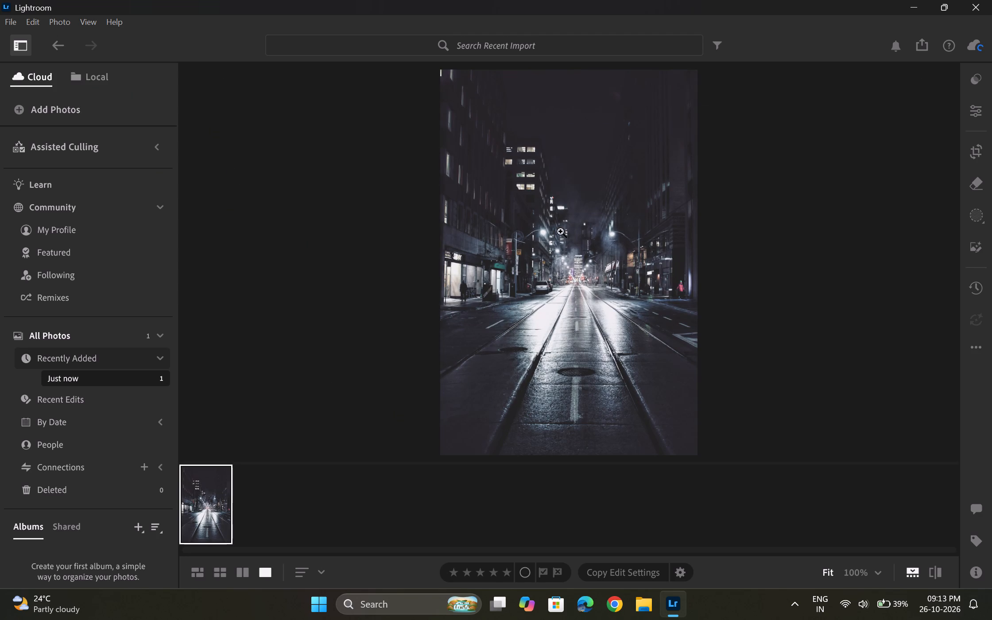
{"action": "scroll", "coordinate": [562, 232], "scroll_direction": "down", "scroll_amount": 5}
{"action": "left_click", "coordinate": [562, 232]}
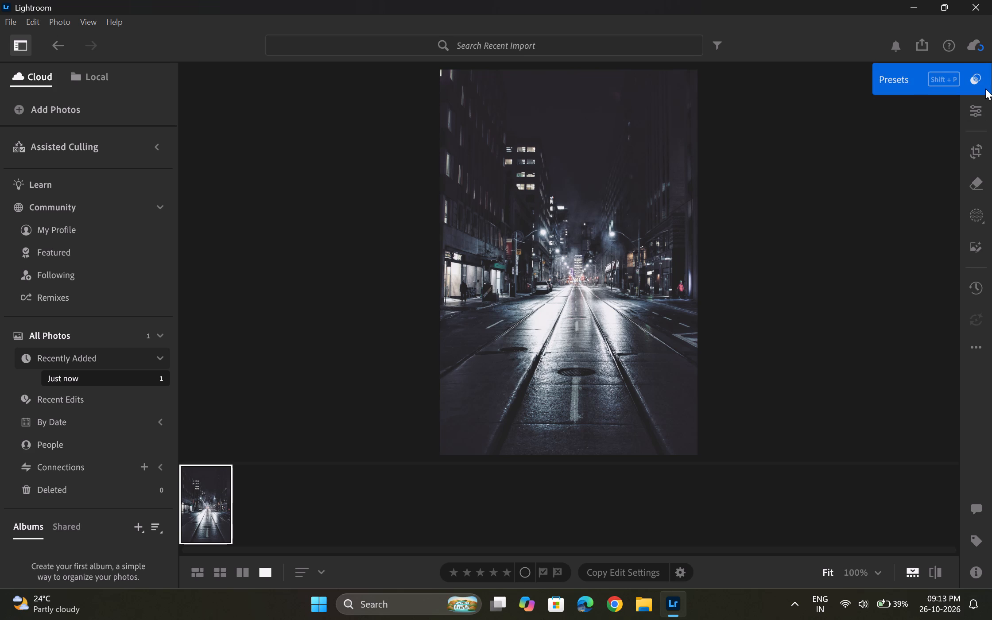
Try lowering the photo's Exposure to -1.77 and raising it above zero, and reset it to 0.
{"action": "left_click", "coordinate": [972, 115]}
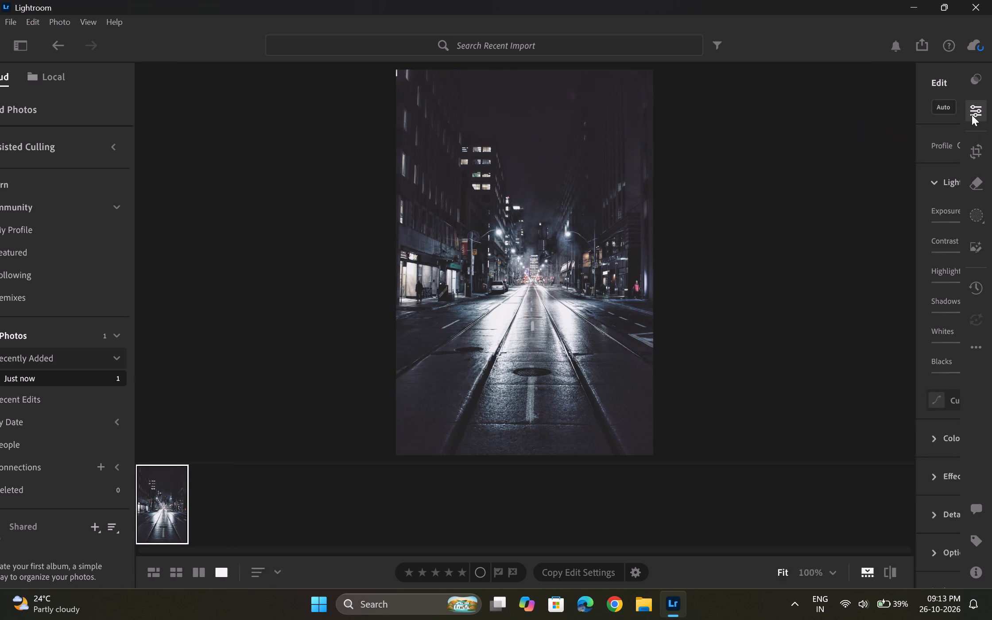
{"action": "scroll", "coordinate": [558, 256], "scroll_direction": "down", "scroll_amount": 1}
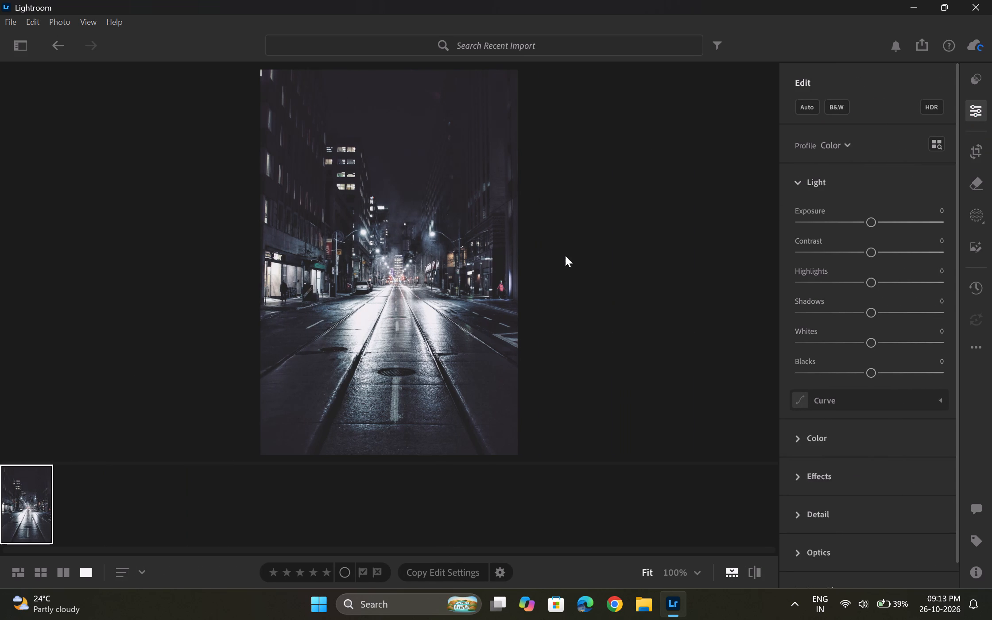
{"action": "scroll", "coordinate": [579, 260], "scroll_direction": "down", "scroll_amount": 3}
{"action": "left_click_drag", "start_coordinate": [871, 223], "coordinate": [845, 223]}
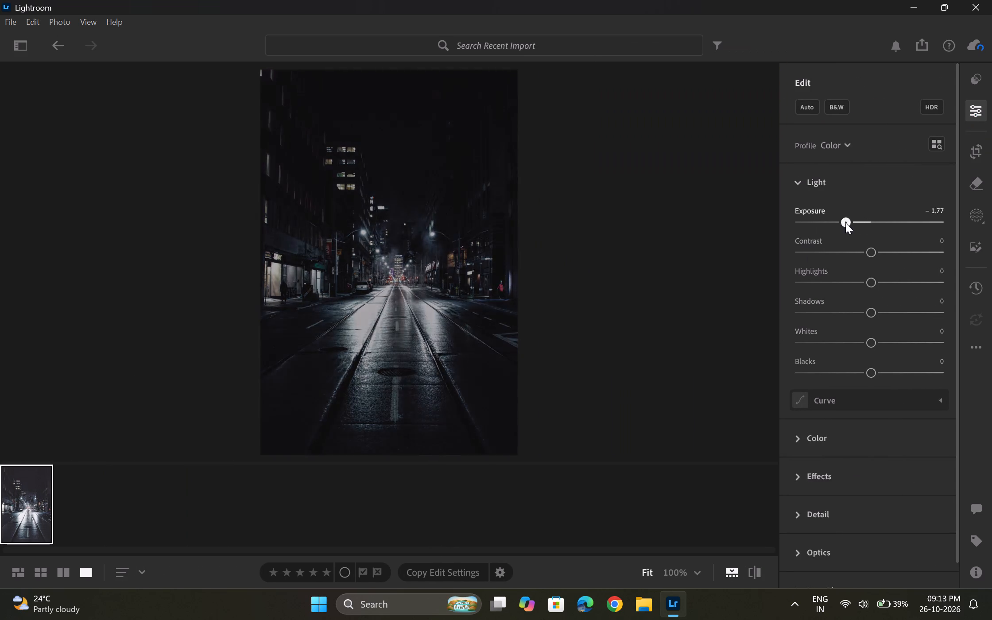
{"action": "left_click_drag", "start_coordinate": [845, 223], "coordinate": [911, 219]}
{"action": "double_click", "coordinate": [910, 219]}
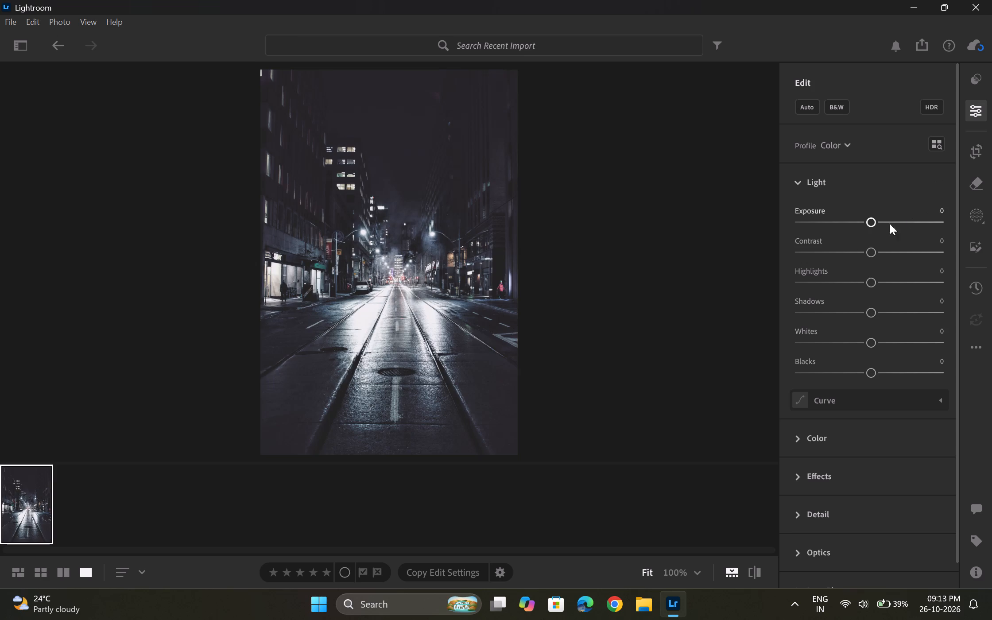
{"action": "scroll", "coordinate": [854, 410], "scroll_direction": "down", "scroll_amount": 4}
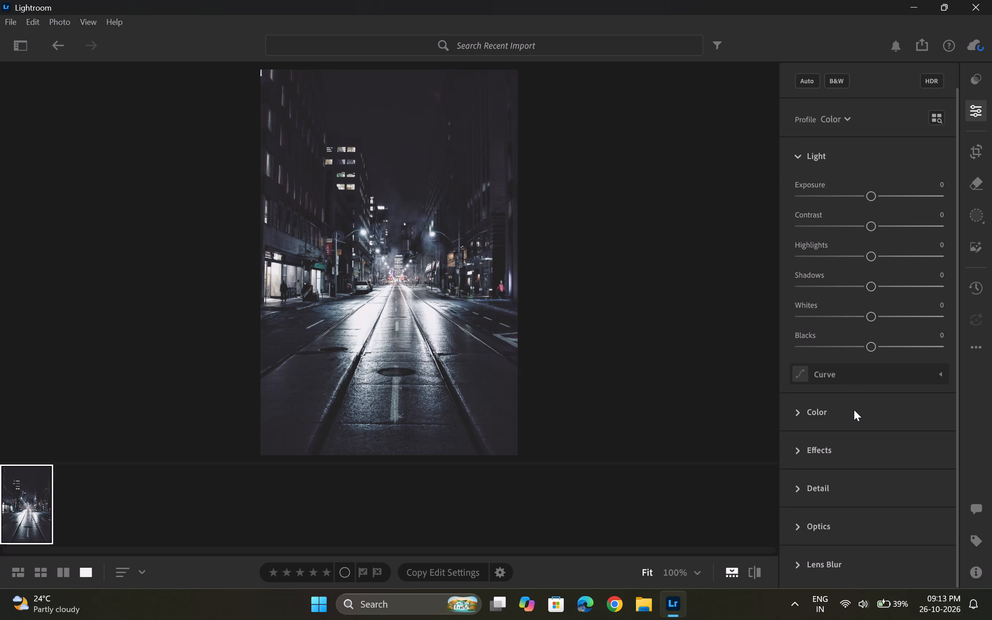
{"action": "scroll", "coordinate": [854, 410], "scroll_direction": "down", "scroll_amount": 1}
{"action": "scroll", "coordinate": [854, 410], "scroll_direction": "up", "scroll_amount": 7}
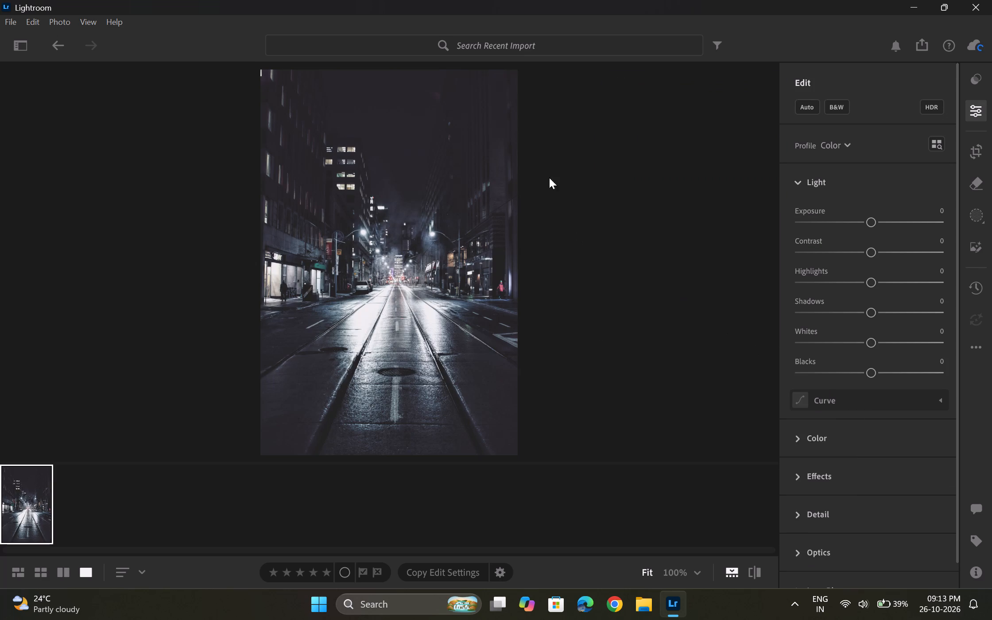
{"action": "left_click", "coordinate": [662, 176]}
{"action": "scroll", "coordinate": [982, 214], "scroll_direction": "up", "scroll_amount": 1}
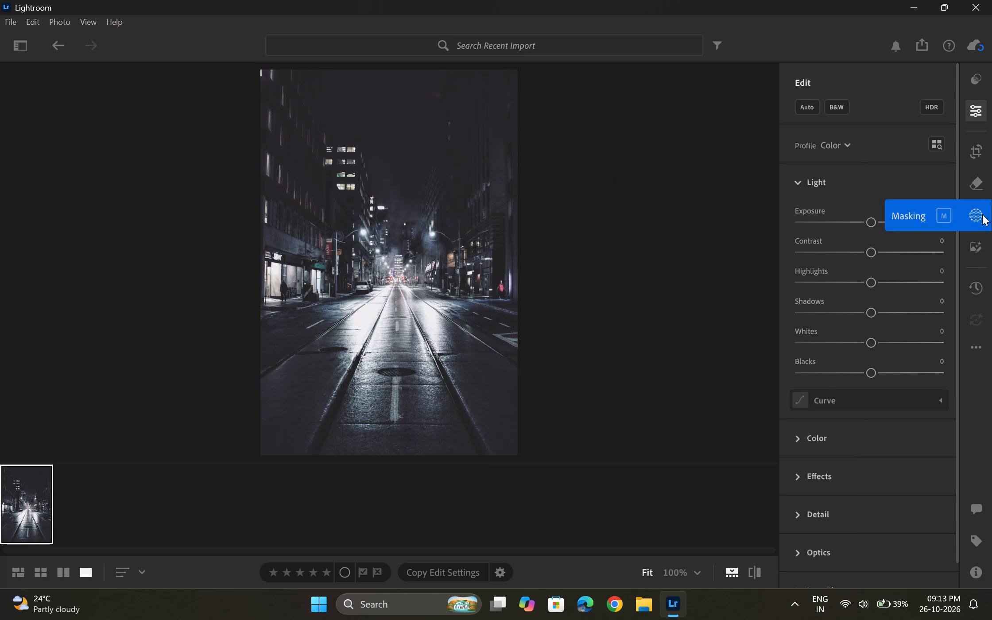
Open the masking tools, choose to try them without guidance, and postpone the quick tour.
{"action": "left_click", "coordinate": [982, 214]}
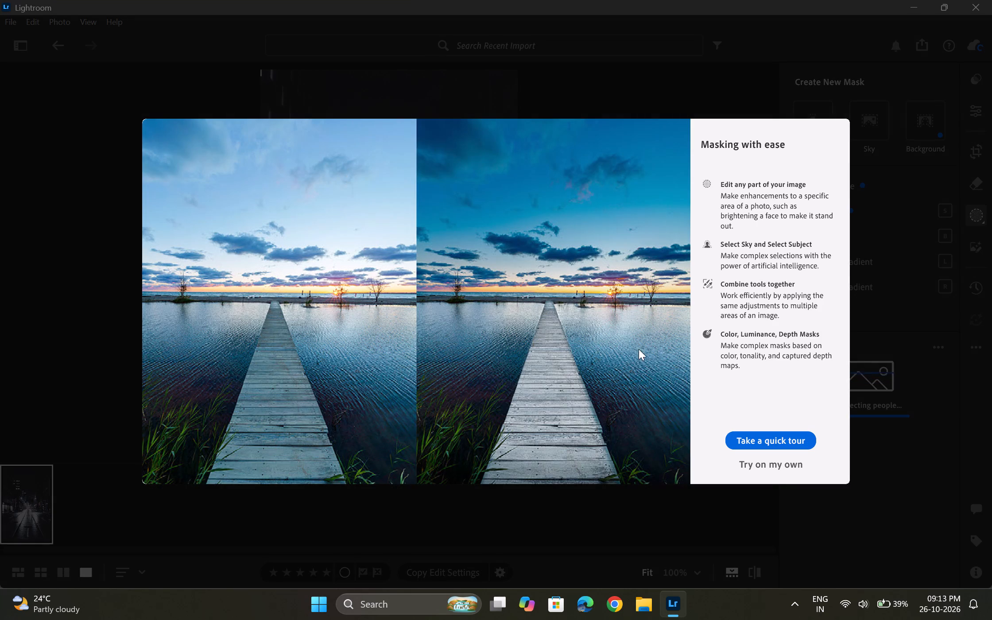
{"action": "left_click", "coordinate": [771, 465]}
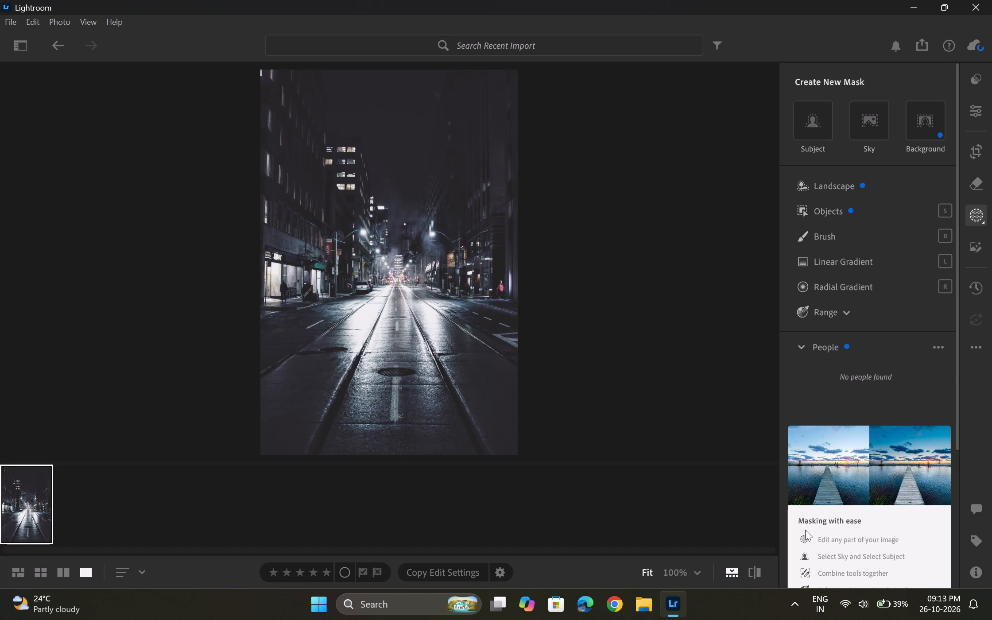
{"action": "scroll", "coordinate": [810, 493], "scroll_direction": "down", "scroll_amount": 2}
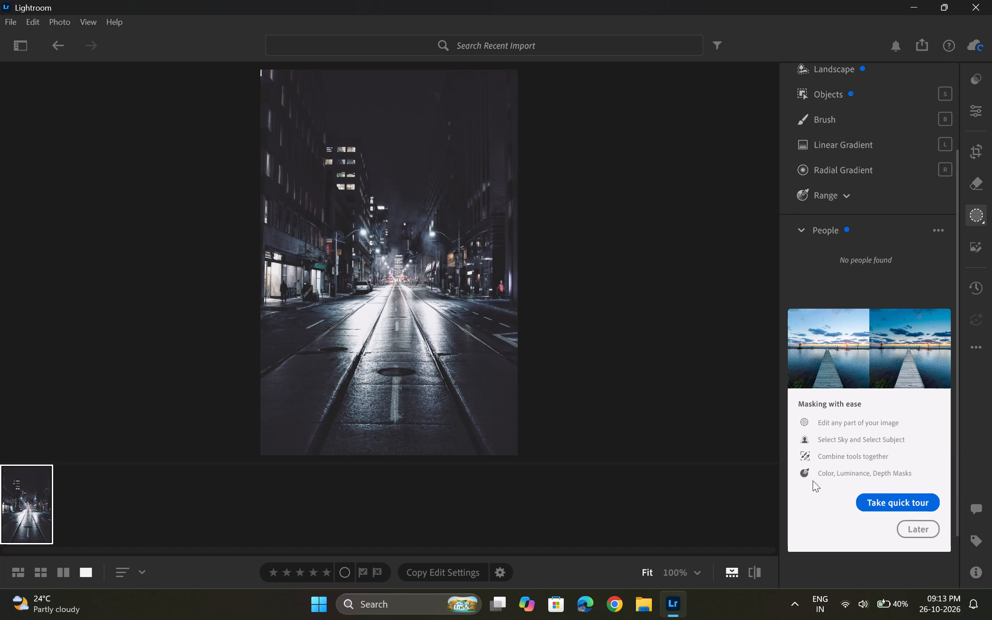
{"action": "left_click", "coordinate": [840, 442]}
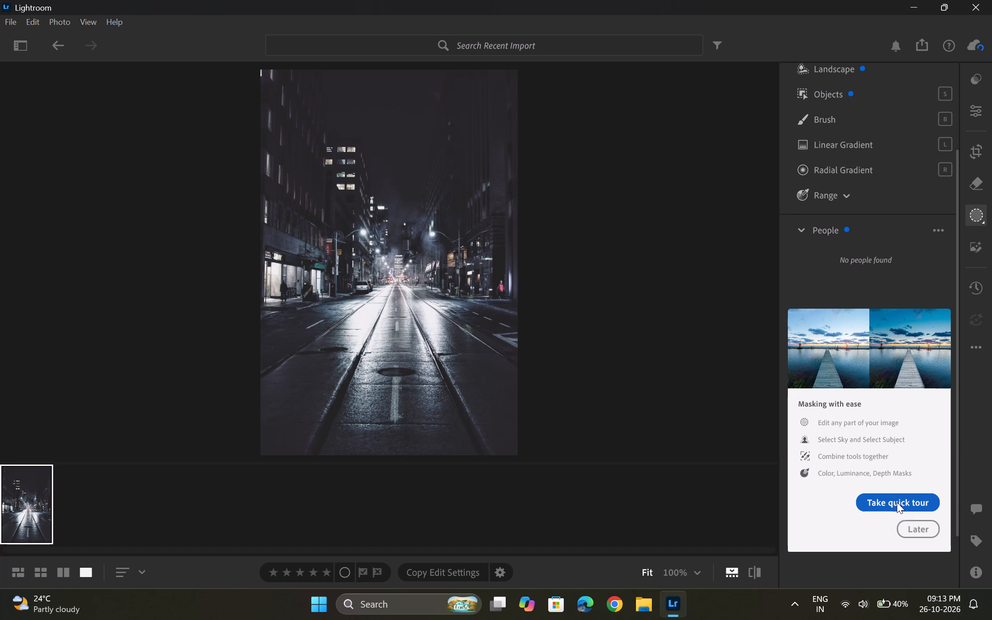
{"action": "left_click", "coordinate": [907, 530]}
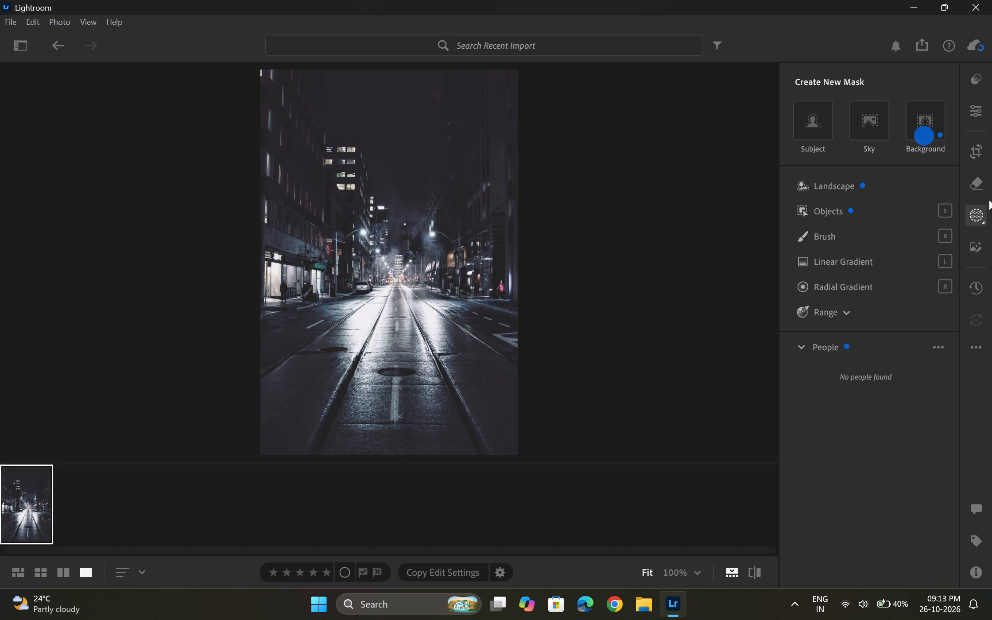
Create a new mask with automatic Sky selection on the night street photo.
{"action": "scroll", "coordinate": [709, 181], "scroll_direction": "up", "scroll_amount": 3}
{"action": "left_click", "coordinate": [933, 169]}
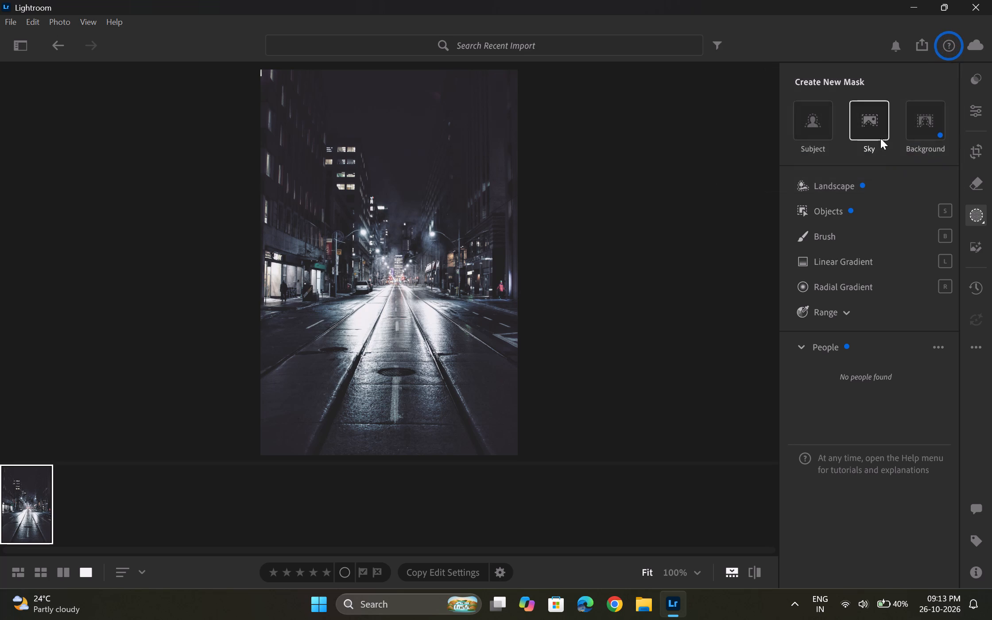
{"action": "left_click", "coordinate": [872, 129]}
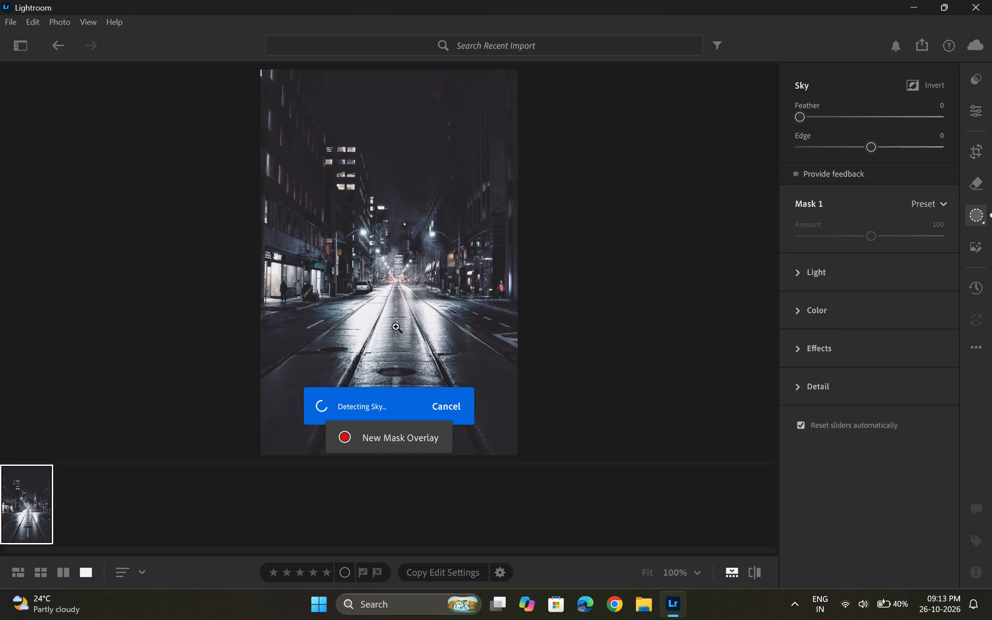
{"action": "key", "text": "F11"}
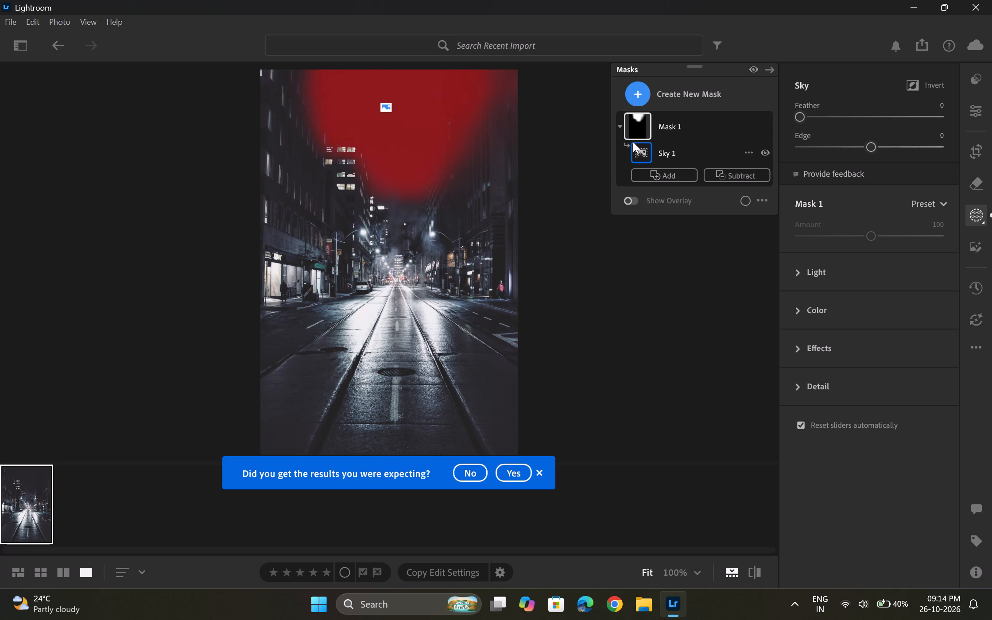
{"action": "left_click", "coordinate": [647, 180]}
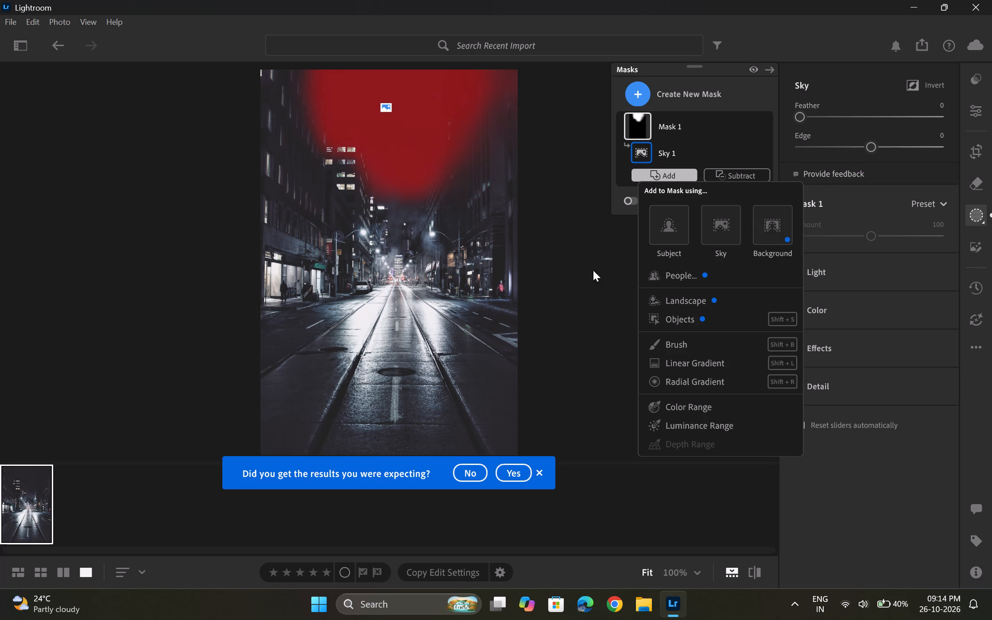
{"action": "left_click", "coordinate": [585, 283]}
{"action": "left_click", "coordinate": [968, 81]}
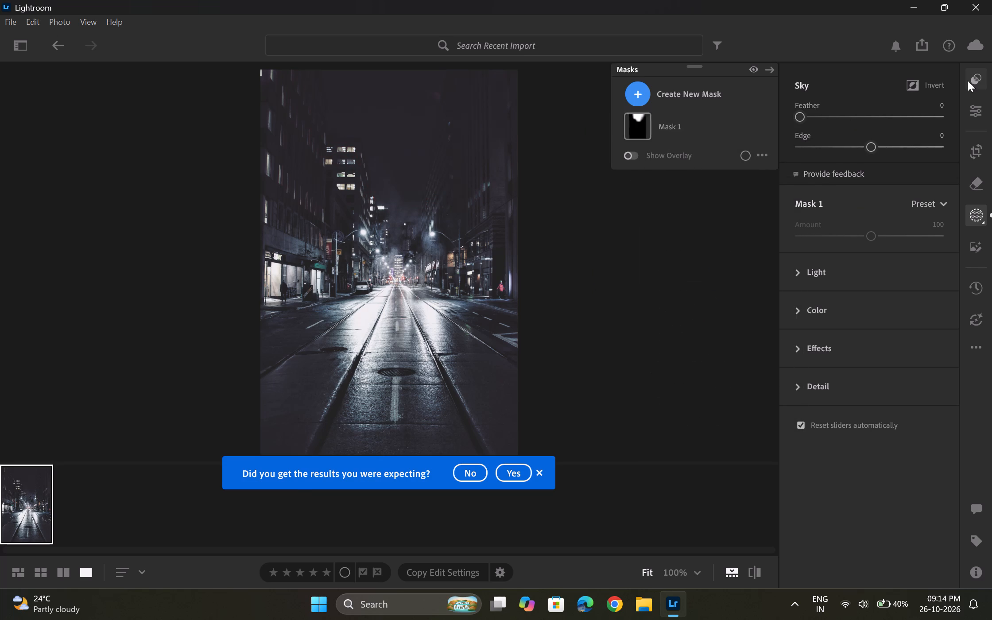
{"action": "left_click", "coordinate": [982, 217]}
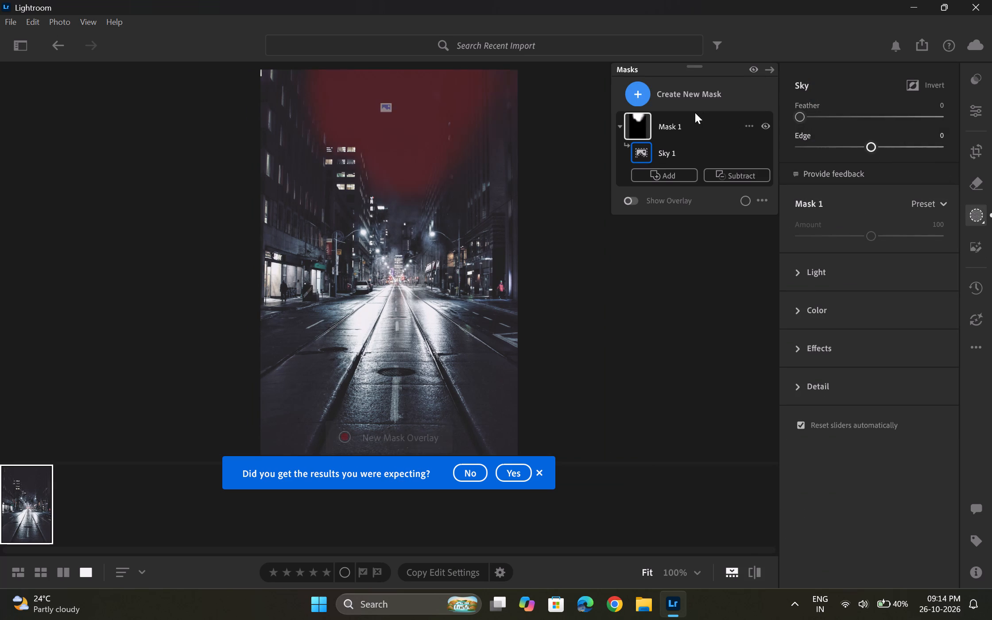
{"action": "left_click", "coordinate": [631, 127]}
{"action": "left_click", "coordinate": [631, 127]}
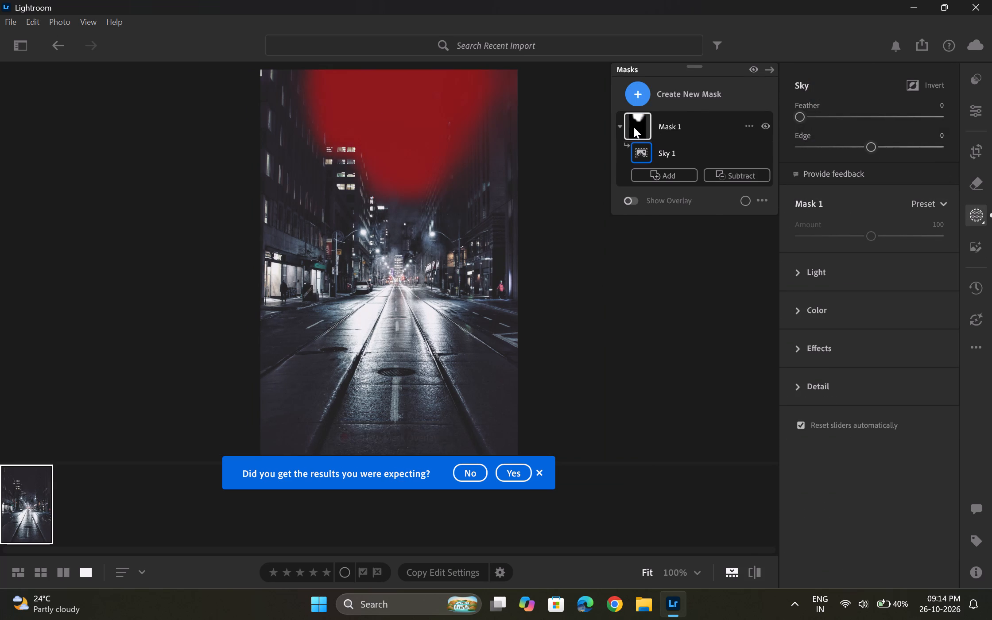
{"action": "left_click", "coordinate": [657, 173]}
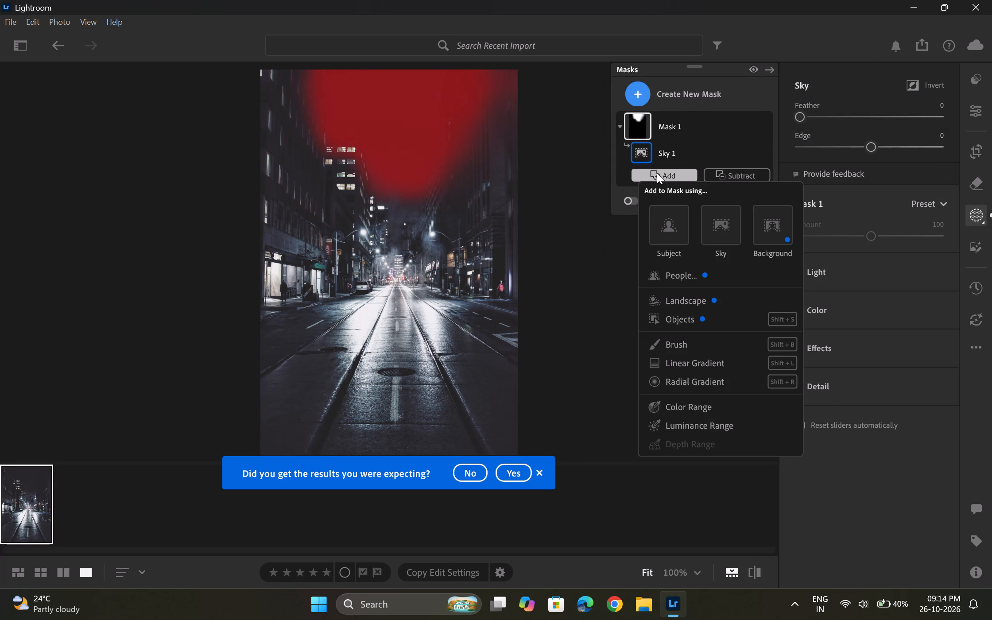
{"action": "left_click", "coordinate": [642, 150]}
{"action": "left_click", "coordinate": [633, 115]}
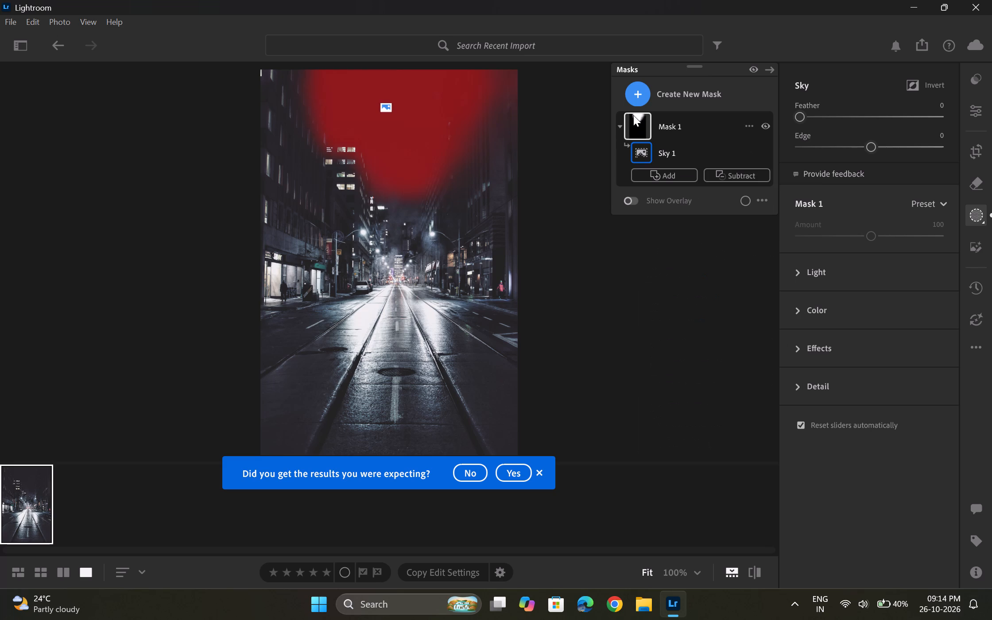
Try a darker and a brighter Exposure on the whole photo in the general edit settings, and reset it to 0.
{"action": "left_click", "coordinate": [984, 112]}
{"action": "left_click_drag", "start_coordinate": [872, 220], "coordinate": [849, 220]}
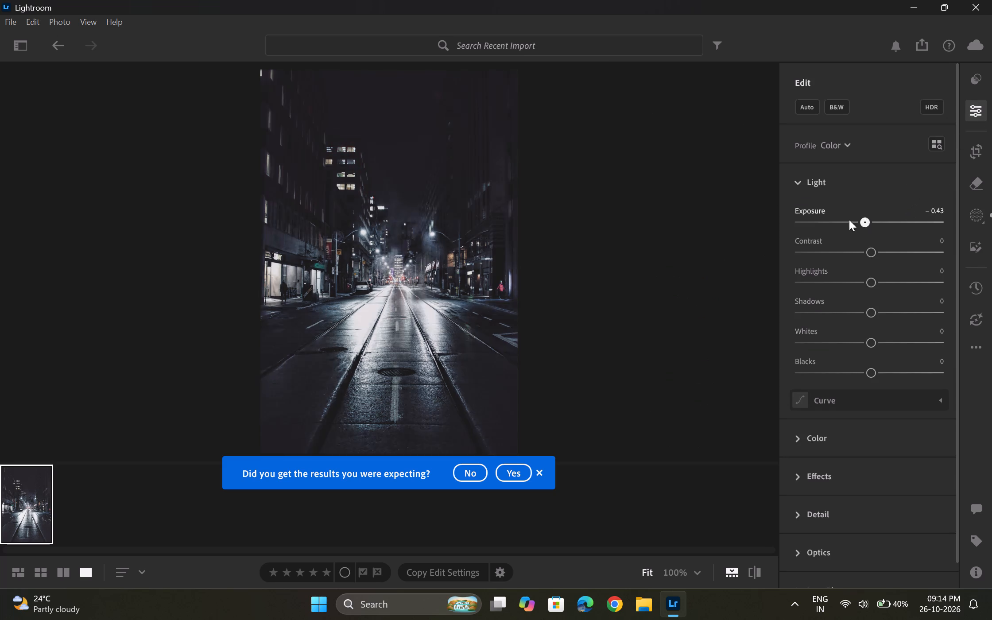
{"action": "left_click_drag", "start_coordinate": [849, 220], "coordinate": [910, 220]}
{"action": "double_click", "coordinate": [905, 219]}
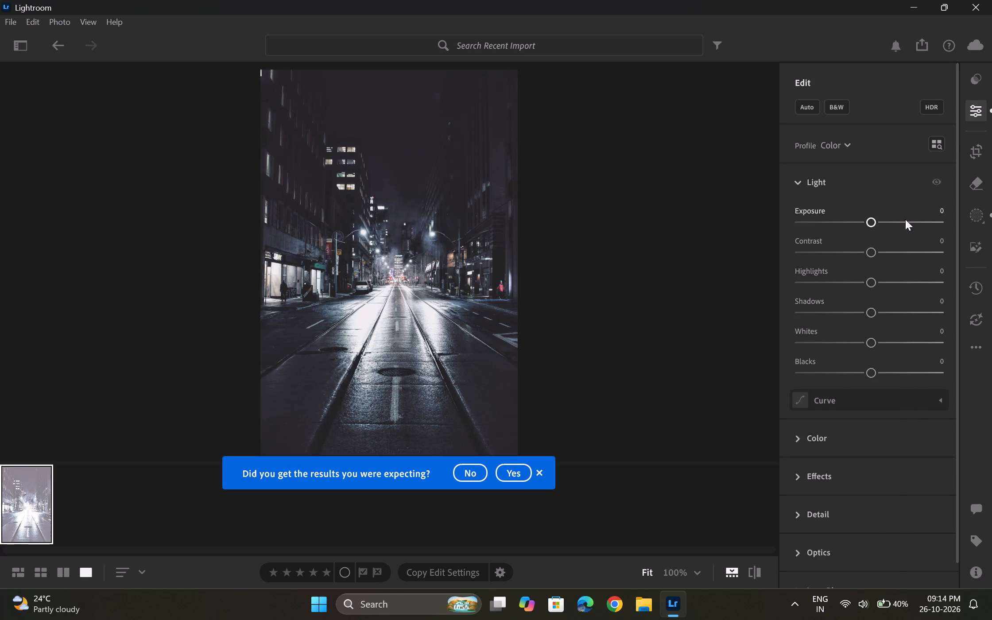
Reopen the masking tools and toggle the visibility of Mask 1 off and back on.
{"action": "left_click", "coordinate": [983, 220]}
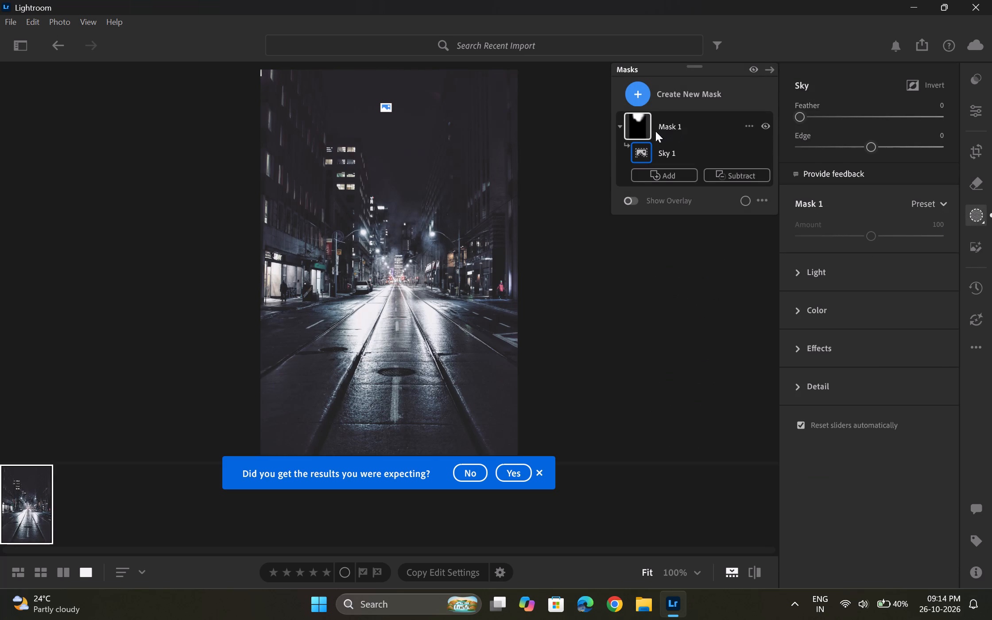
{"action": "left_click", "coordinate": [630, 129]}
{"action": "left_click", "coordinate": [769, 128]}
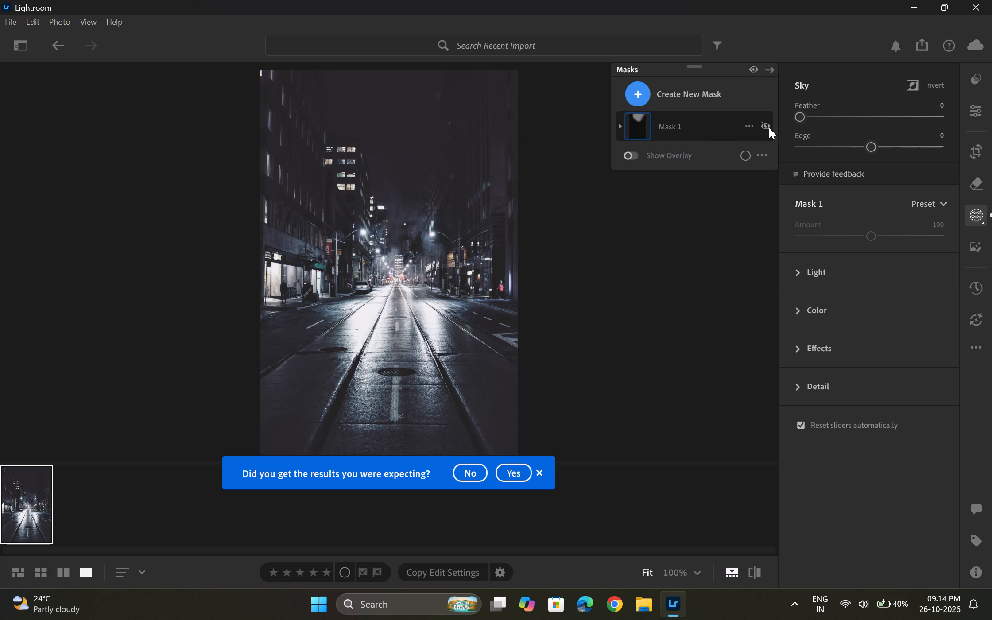
{"action": "left_click", "coordinate": [769, 128]}
{"action": "left_click", "coordinate": [749, 125]}
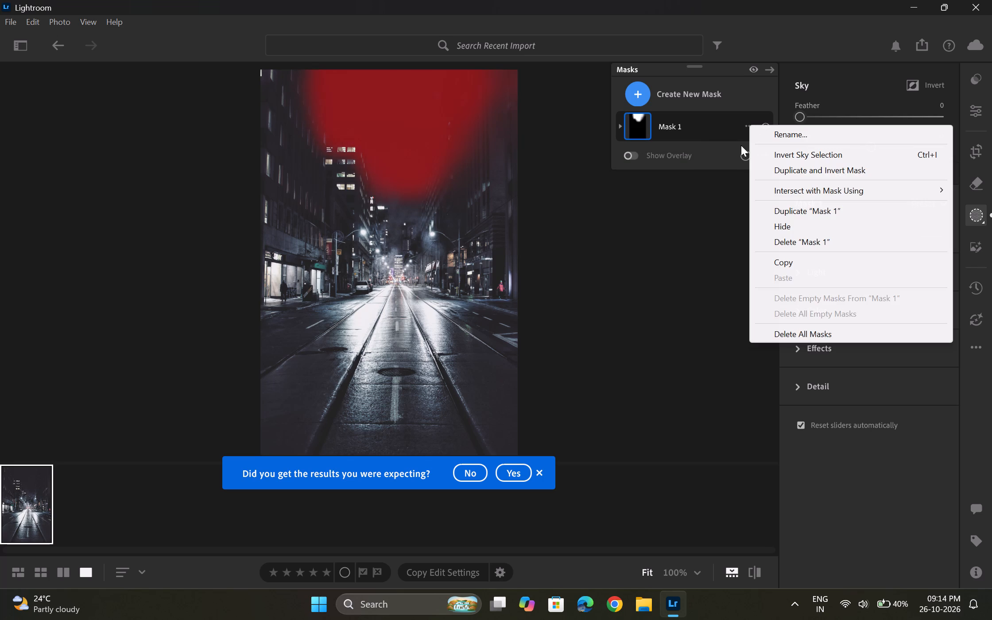
Answer Yes to the feedback question about the masking results.
{"action": "left_click", "coordinate": [503, 474]}
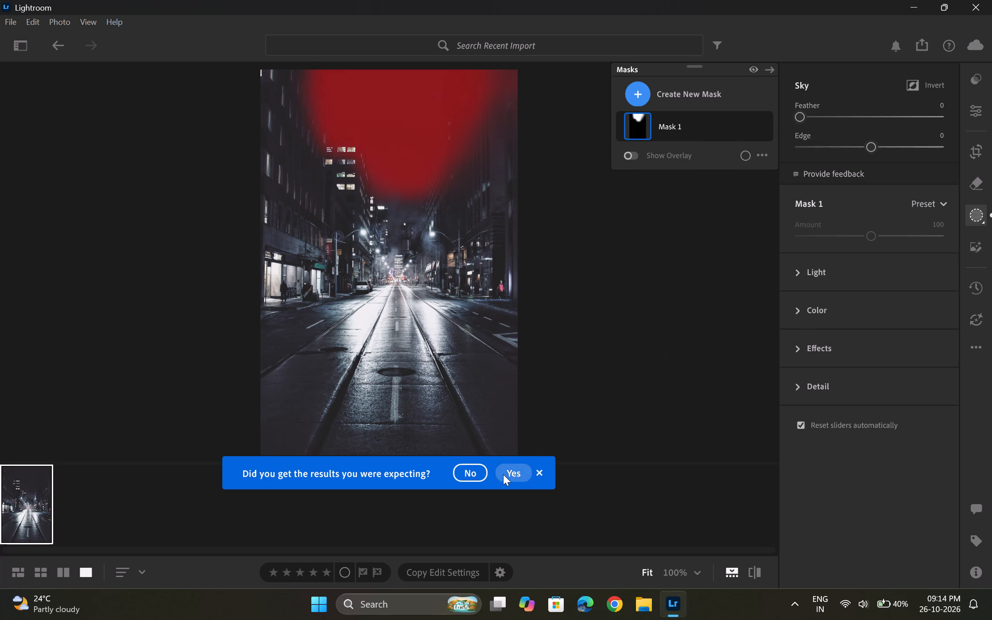
Switch to the side-by-side compare view and return to the single-photo view.
{"action": "left_click", "coordinate": [345, 575]}
{"action": "left_click", "coordinate": [647, 428]}
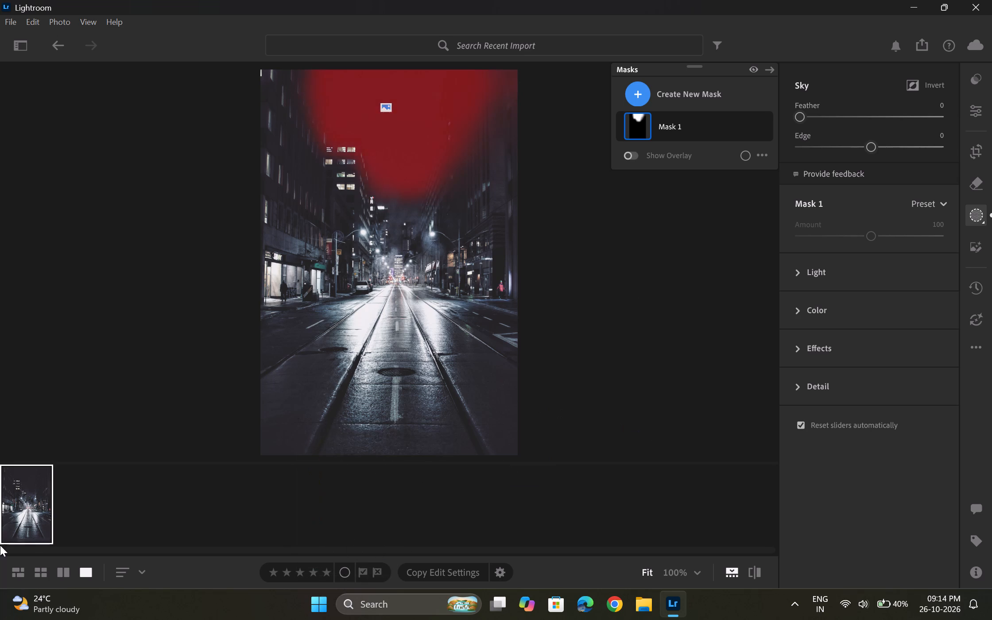
{"action": "left_click", "coordinate": [56, 577]}
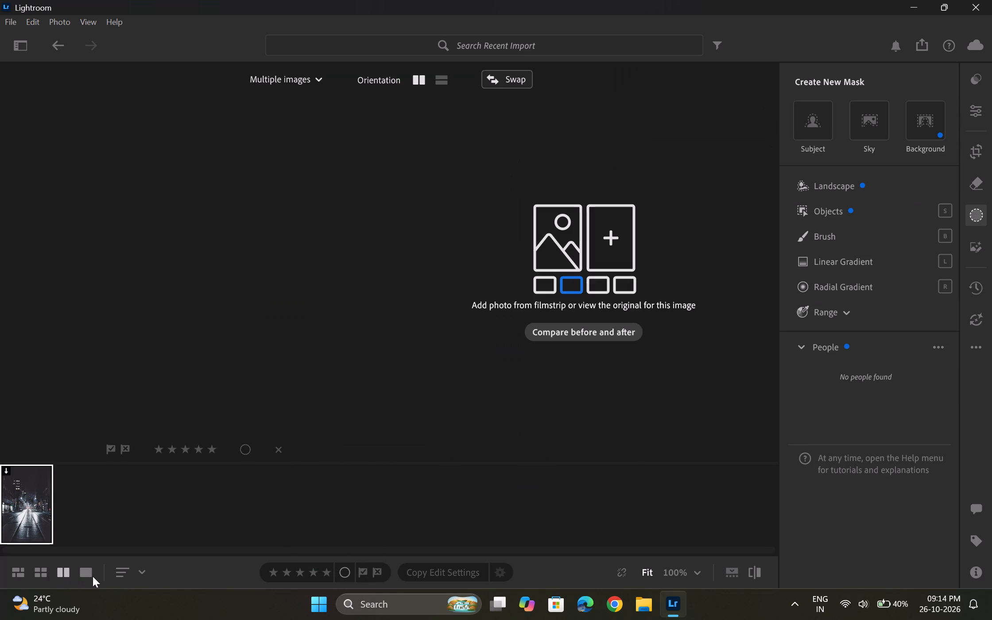
{"action": "left_click", "coordinate": [93, 576]}
{"action": "left_click", "coordinate": [89, 574]}
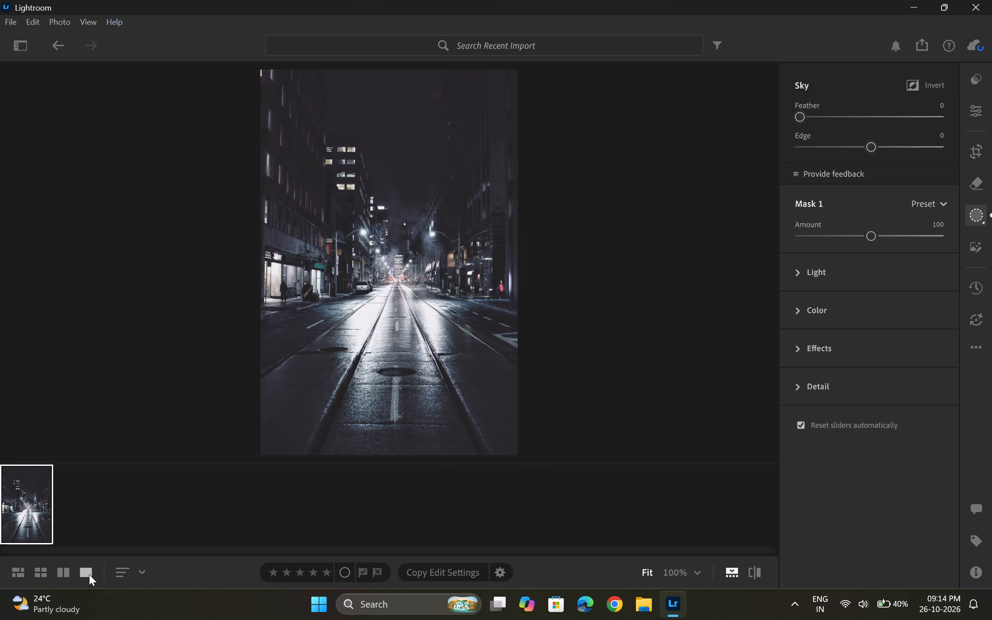
Turn on the red overlay for the sky mask of the night street photo.
{"action": "left_click", "coordinate": [8, 517]}
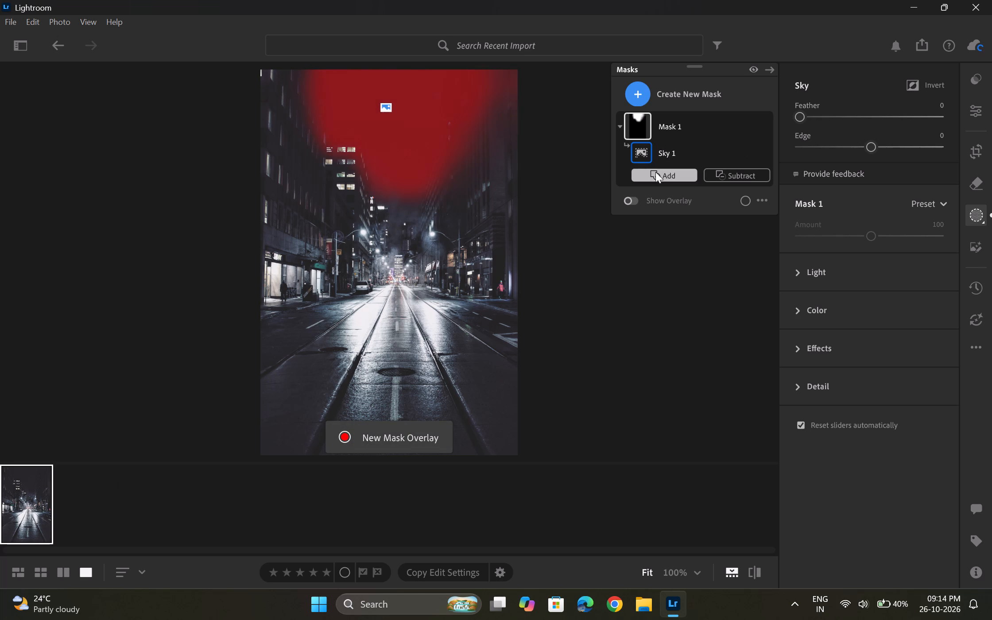
{"action": "left_click", "coordinate": [633, 206]}
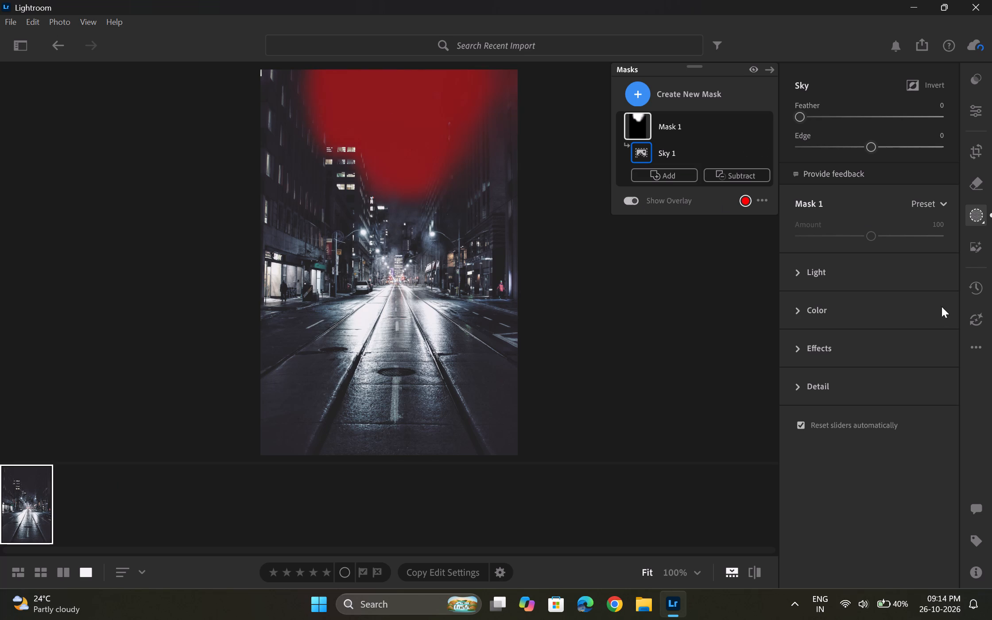
In the general edit settings, set the whole photo's Contrast to +15 and Highlights to -41.
{"action": "left_click", "coordinate": [978, 96]}
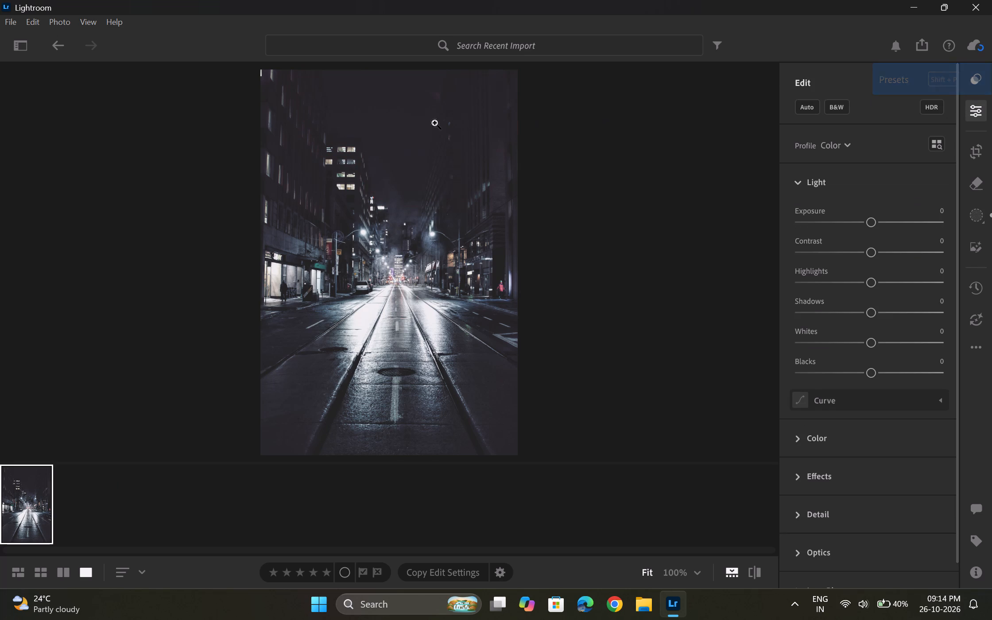
{"action": "left_click", "coordinate": [410, 116]}
{"action": "left_click", "coordinate": [354, 193]}
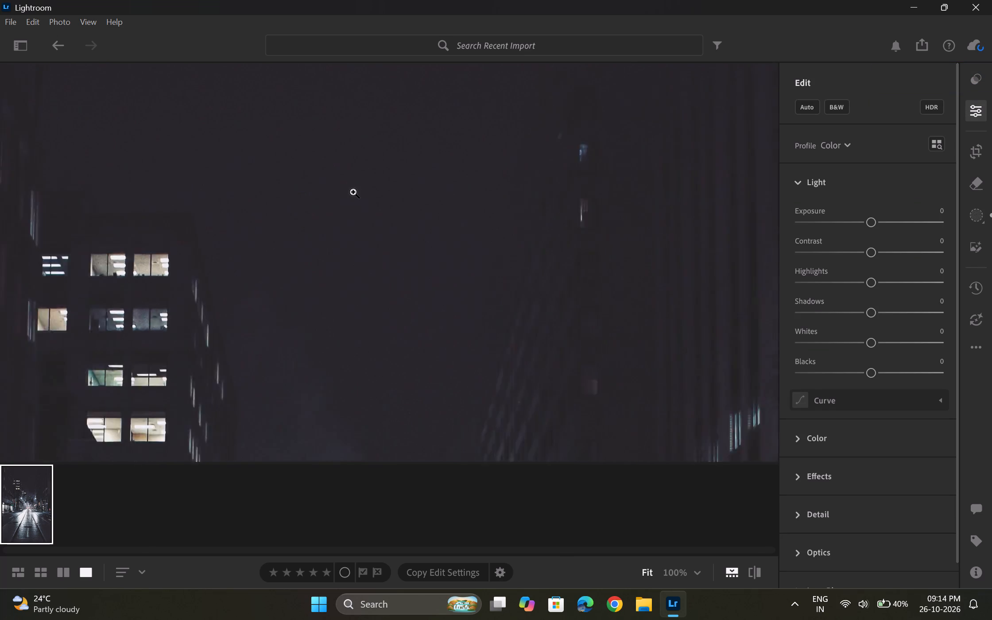
{"action": "left_click_drag", "start_coordinate": [868, 255], "coordinate": [860, 255]}
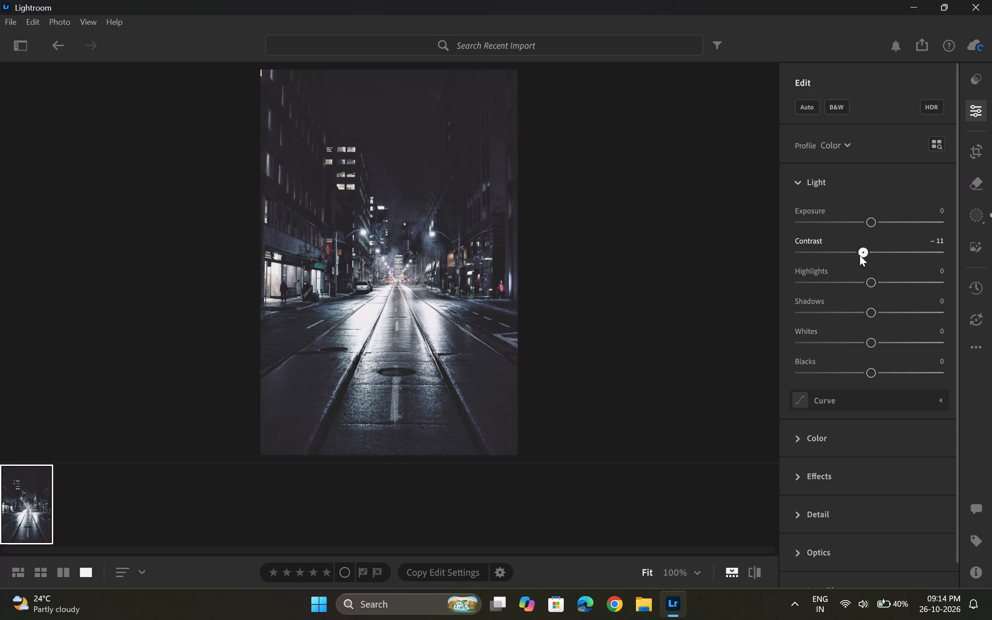
{"action": "left_click_drag", "start_coordinate": [860, 255], "coordinate": [805, 257]}
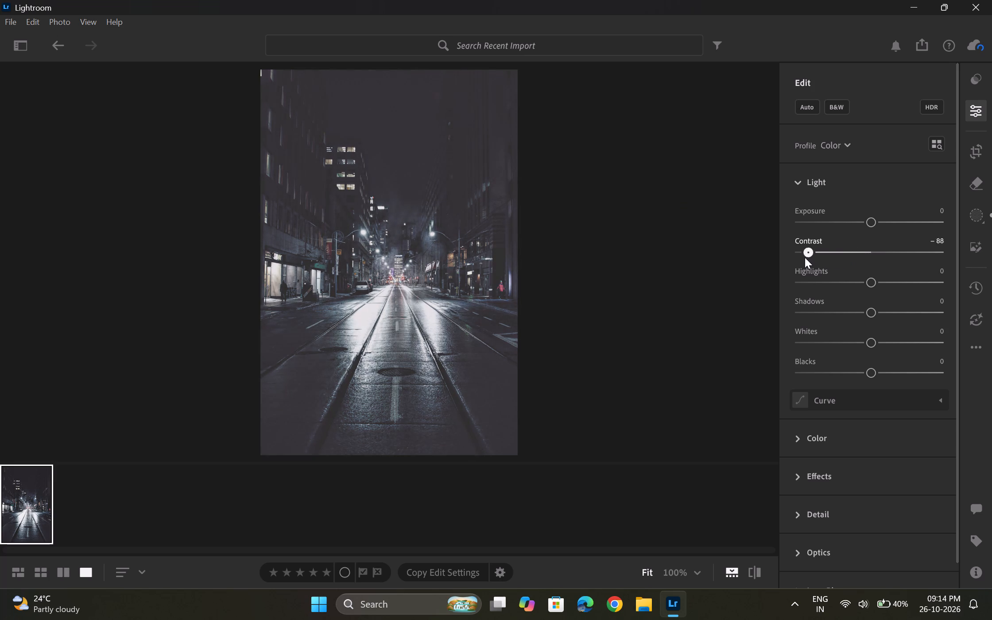
{"action": "left_click_drag", "start_coordinate": [805, 257], "coordinate": [868, 257]}
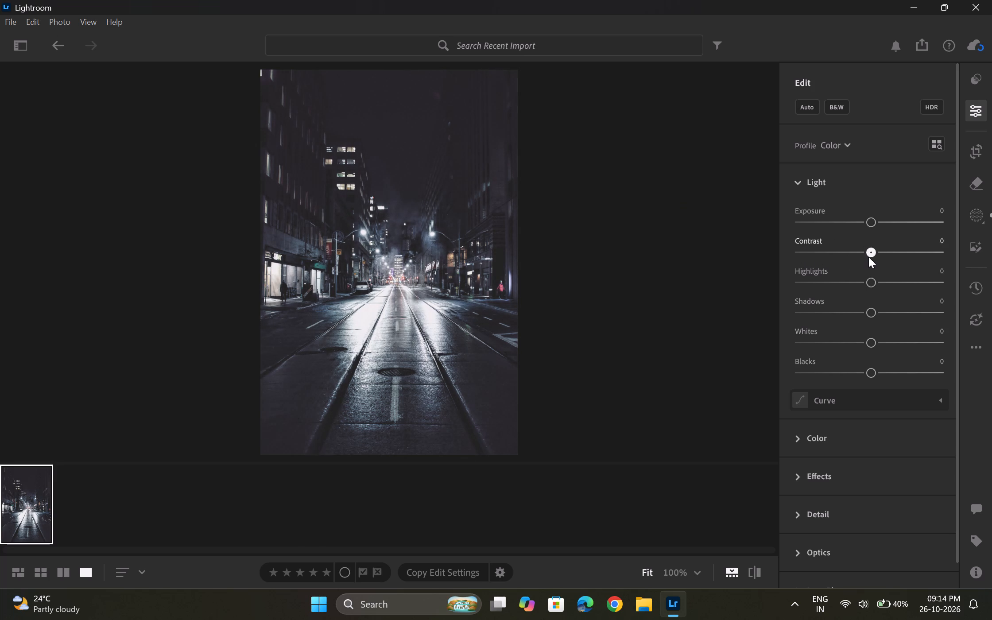
{"action": "left_click_drag", "start_coordinate": [868, 257], "coordinate": [879, 257]}
{"action": "left_click_drag", "start_coordinate": [872, 279], "coordinate": [849, 279]}
{"action": "scroll", "coordinate": [853, 279], "scroll_direction": "down", "scroll_amount": 4}
{"action": "scroll", "coordinate": [853, 279], "scroll_direction": "up", "scroll_amount": 1}
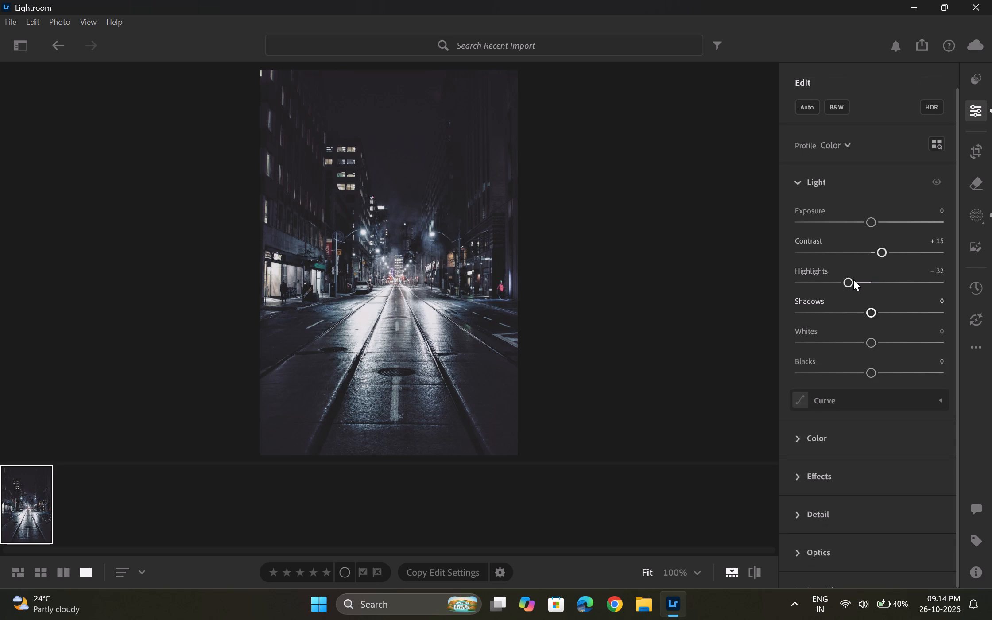
{"action": "left_click_drag", "start_coordinate": [851, 279], "coordinate": [844, 280]}
Adjust the photo's remaining Light settings: Shadows to -17, Whites to +45 and Blacks to +14.
{"action": "left_click_drag", "start_coordinate": [870, 313], "coordinate": [899, 317]}
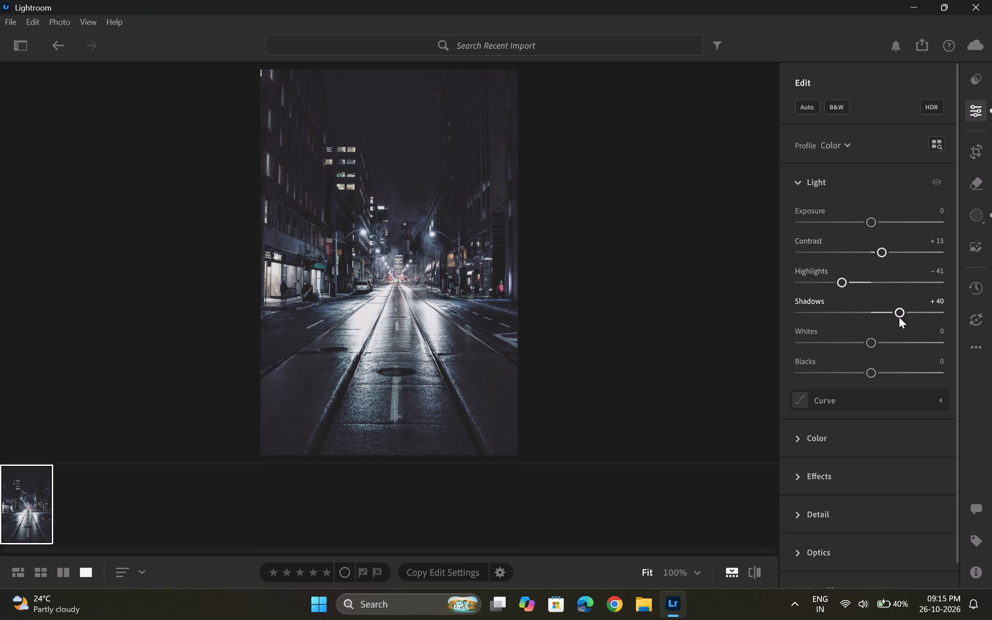
{"action": "left_click_drag", "start_coordinate": [899, 317], "coordinate": [858, 322]}
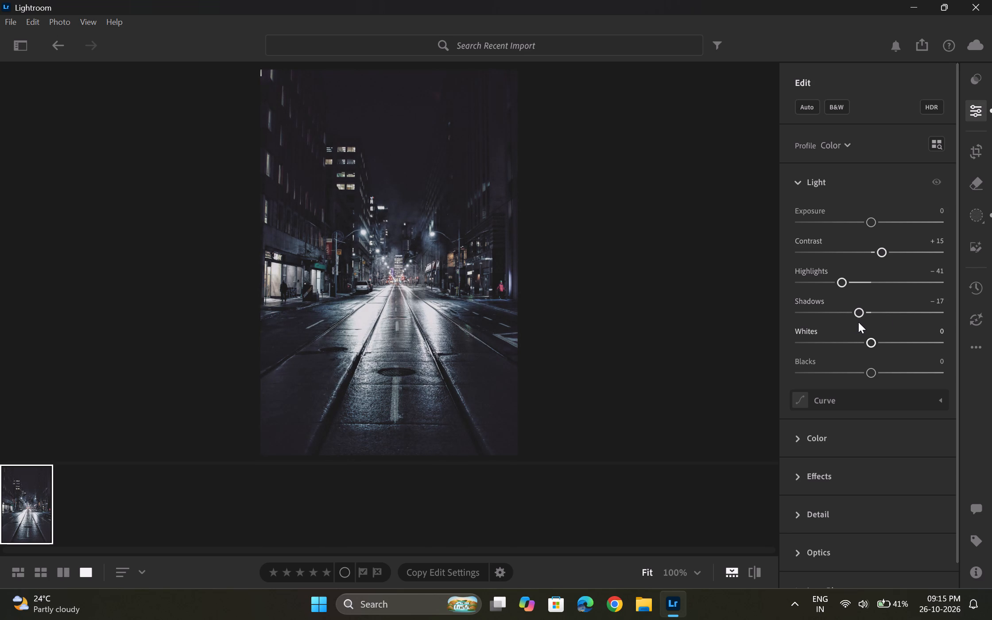
{"action": "left_click_drag", "start_coordinate": [875, 345], "coordinate": [838, 343]}
{"action": "left_click_drag", "start_coordinate": [838, 343], "coordinate": [907, 343]}
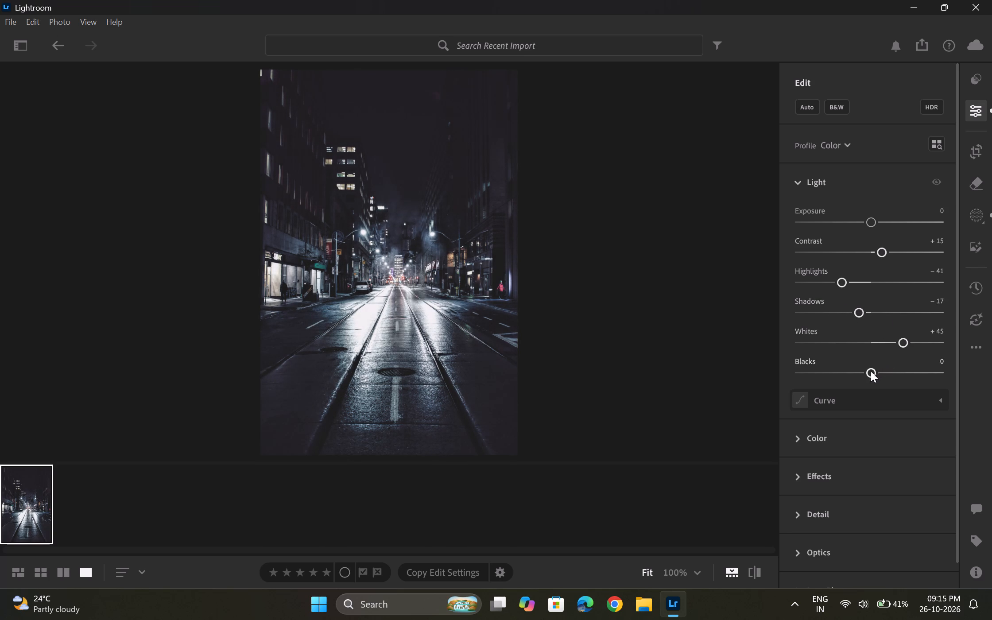
{"action": "left_click_drag", "start_coordinate": [871, 371], "coordinate": [880, 369]}
{"action": "double_click", "coordinate": [880, 370]}
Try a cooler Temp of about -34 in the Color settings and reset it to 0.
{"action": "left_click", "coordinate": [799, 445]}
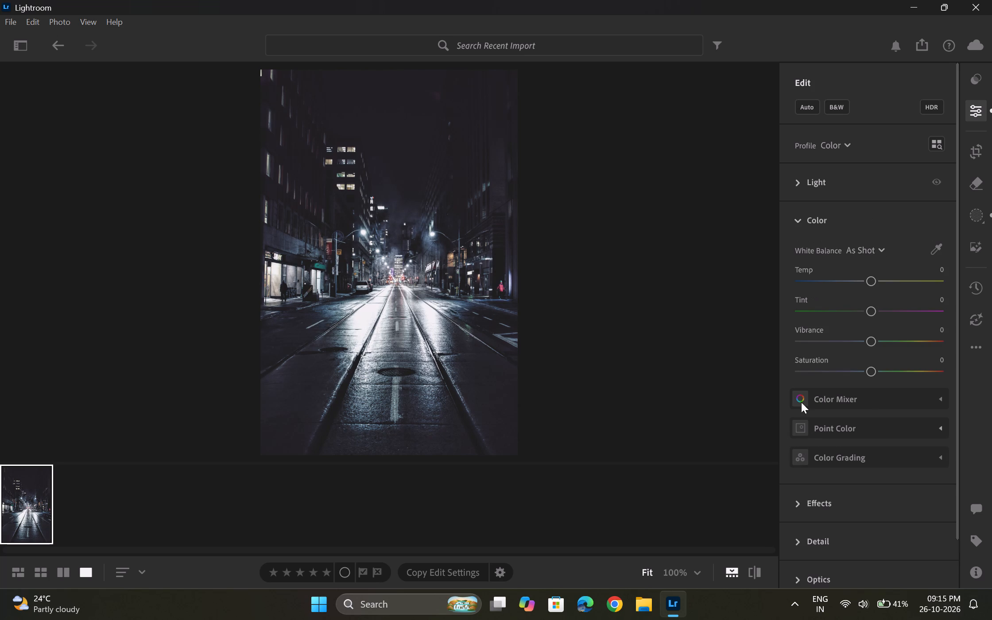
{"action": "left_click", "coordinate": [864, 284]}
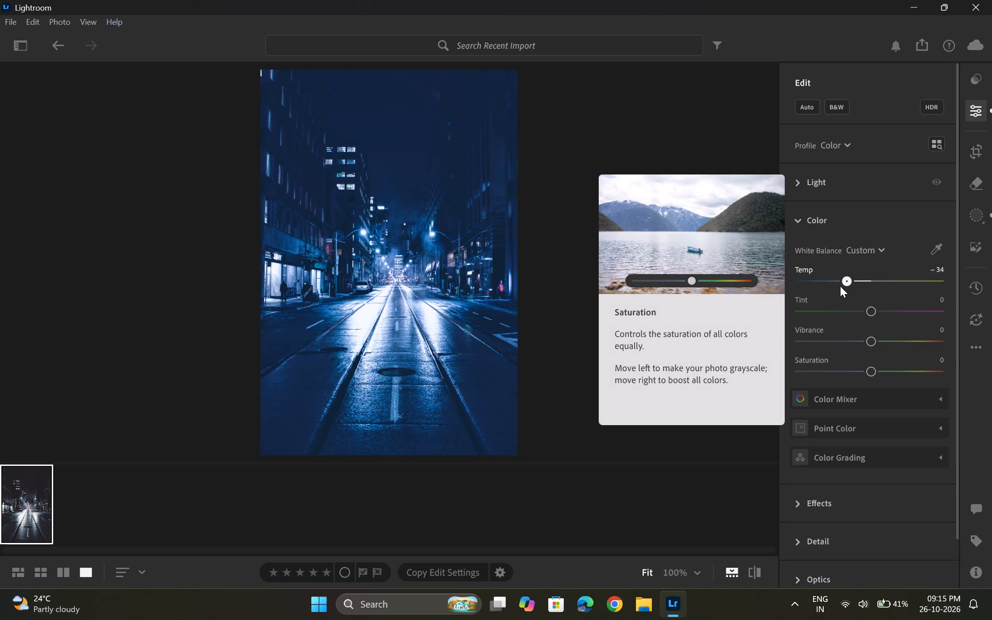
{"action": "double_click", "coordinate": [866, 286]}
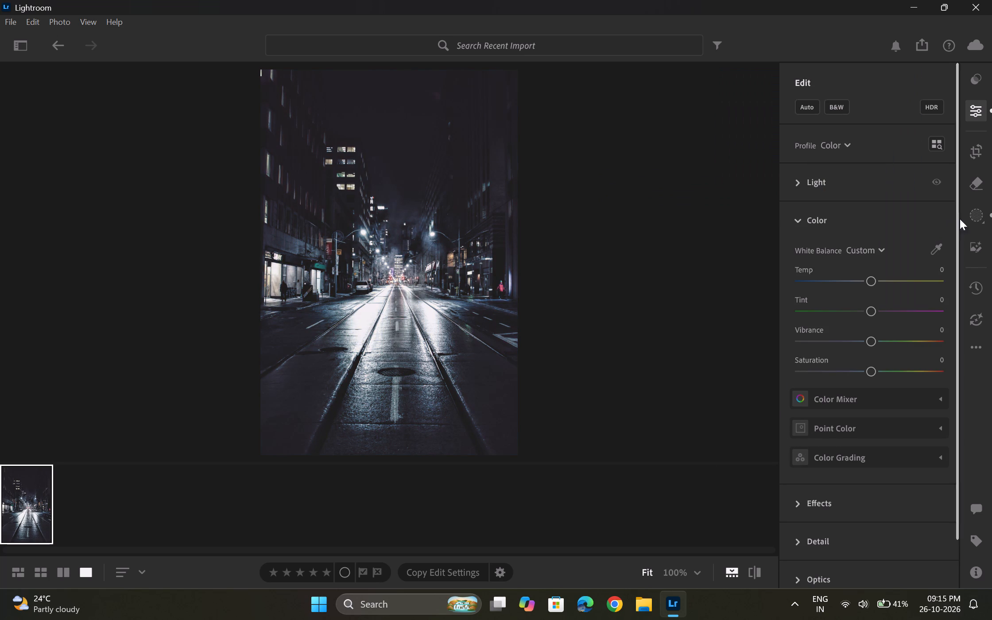
Return to the masking tools and inspect the sky mask's overlay up close.
{"action": "left_click", "coordinate": [974, 221]}
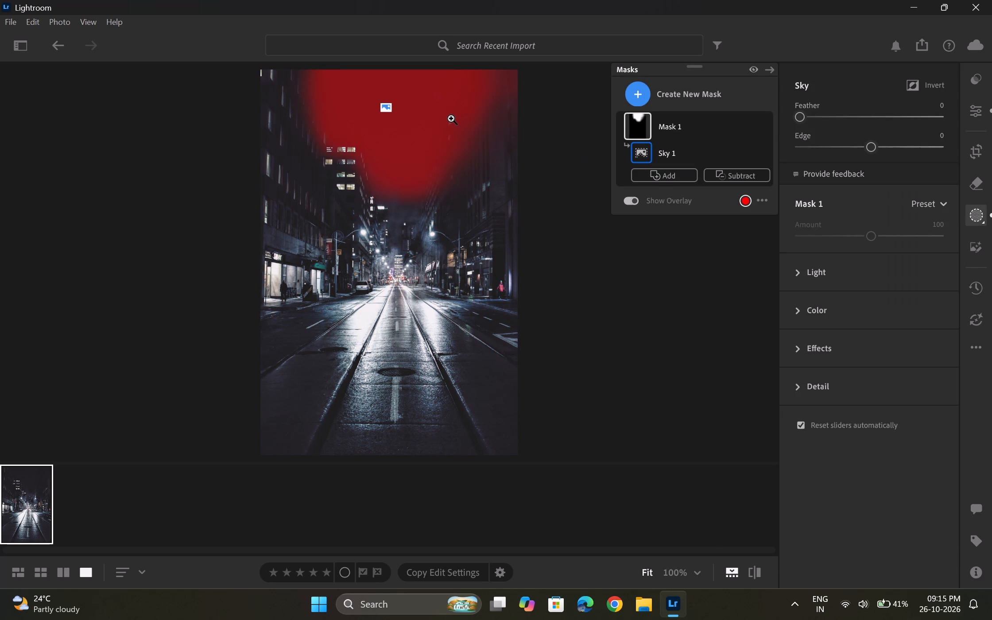
{"action": "left_click", "coordinate": [389, 109]}
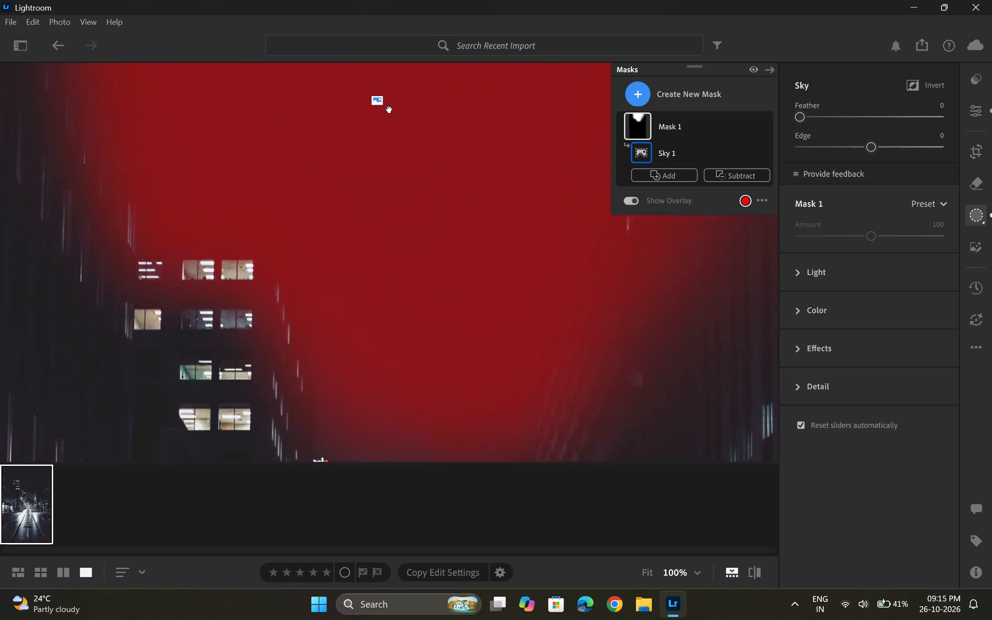
{"action": "left_click", "coordinate": [387, 108]}
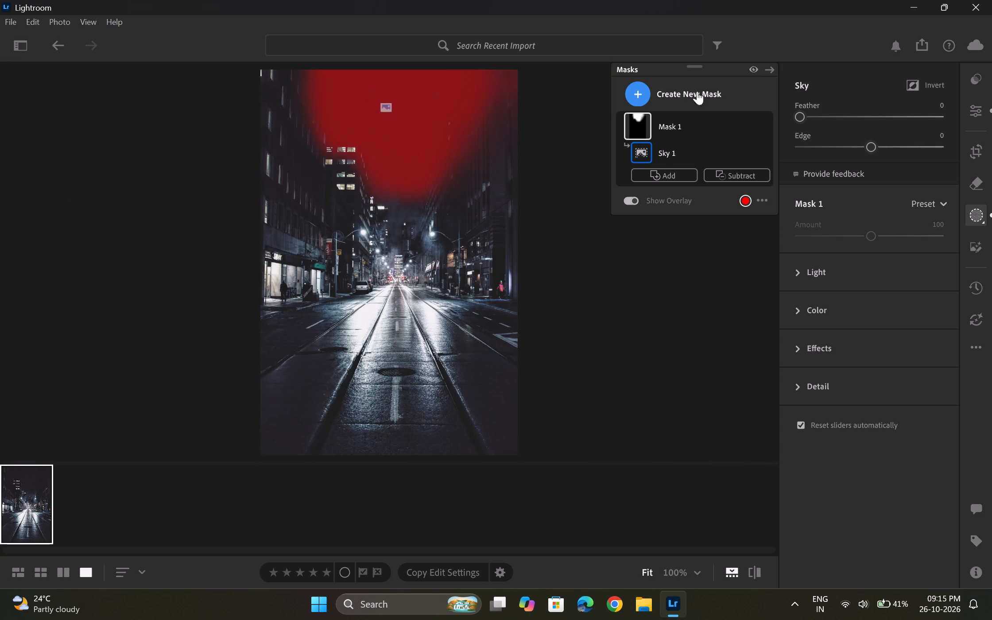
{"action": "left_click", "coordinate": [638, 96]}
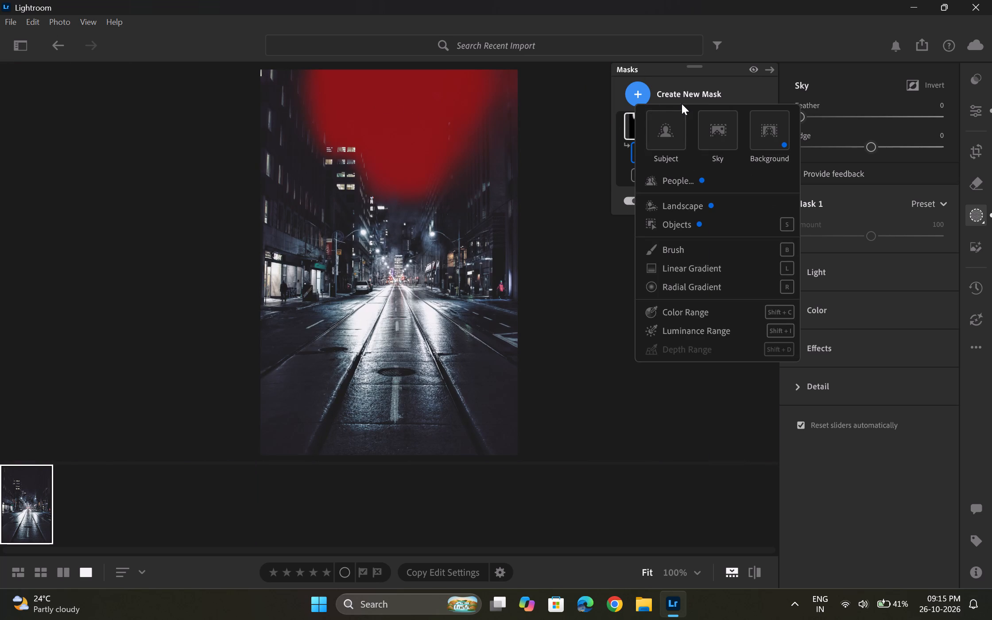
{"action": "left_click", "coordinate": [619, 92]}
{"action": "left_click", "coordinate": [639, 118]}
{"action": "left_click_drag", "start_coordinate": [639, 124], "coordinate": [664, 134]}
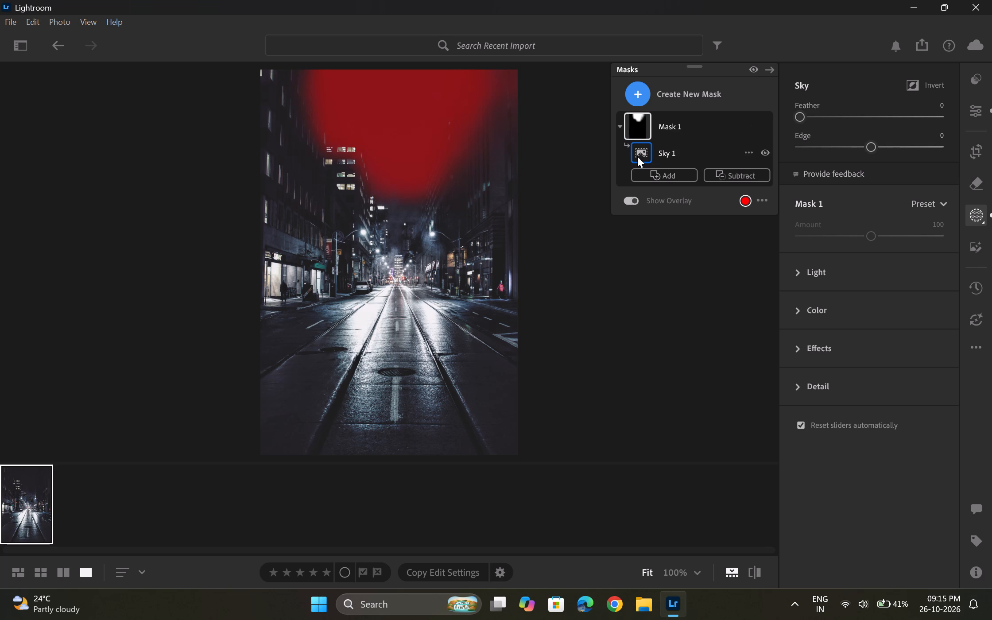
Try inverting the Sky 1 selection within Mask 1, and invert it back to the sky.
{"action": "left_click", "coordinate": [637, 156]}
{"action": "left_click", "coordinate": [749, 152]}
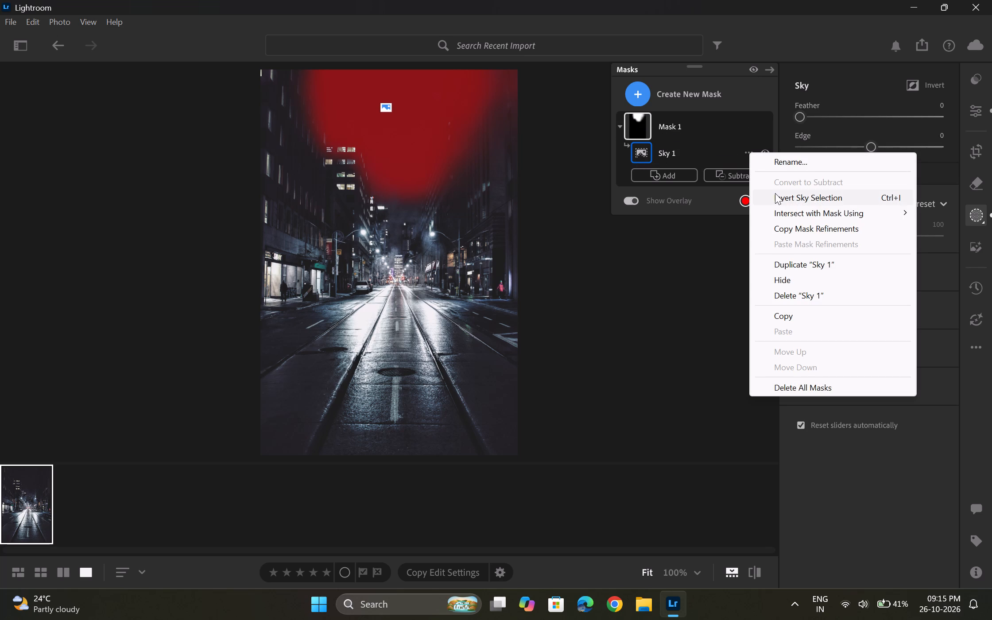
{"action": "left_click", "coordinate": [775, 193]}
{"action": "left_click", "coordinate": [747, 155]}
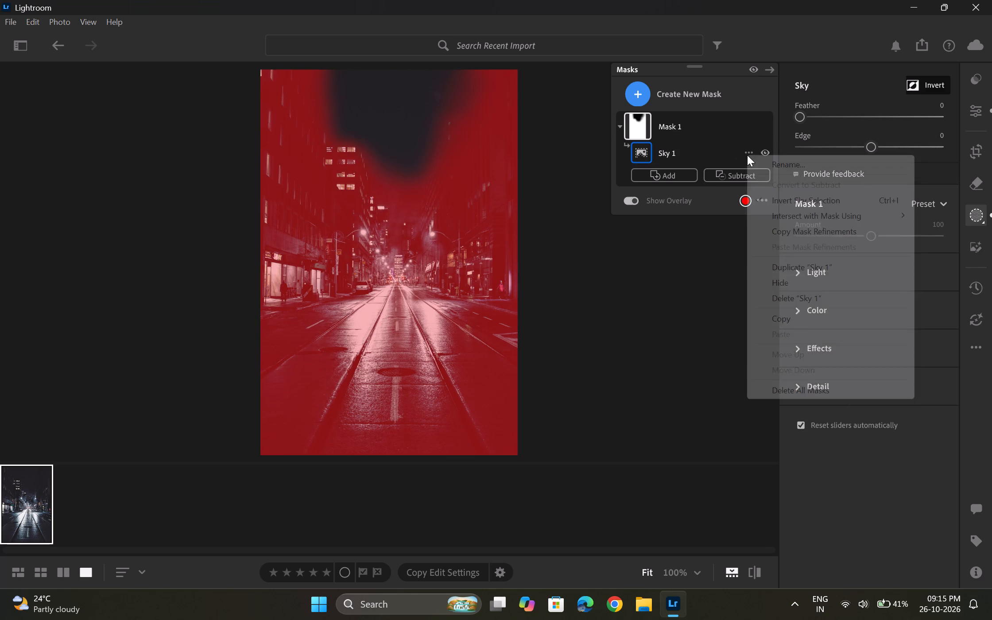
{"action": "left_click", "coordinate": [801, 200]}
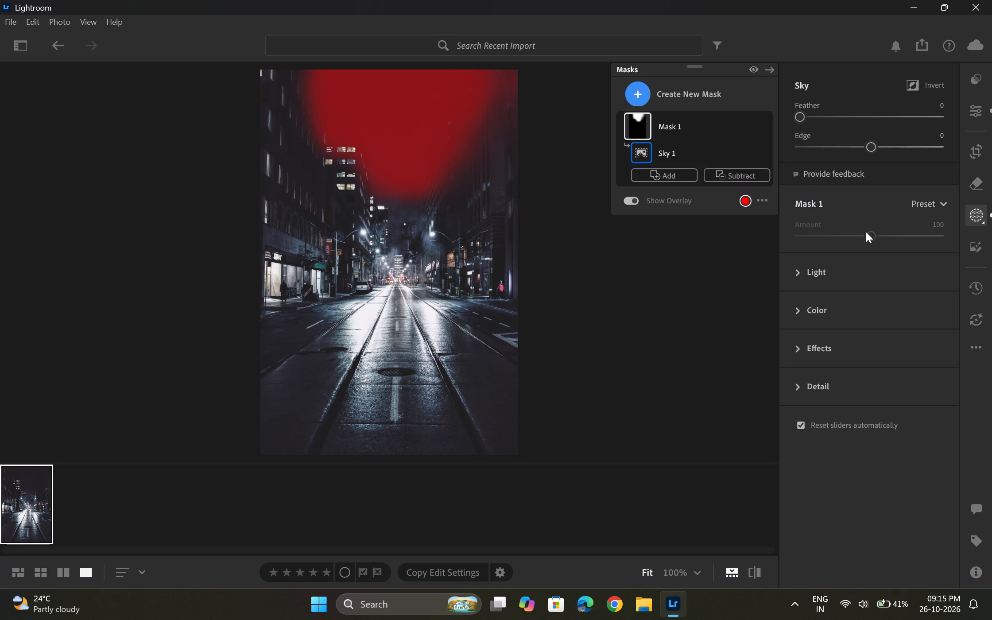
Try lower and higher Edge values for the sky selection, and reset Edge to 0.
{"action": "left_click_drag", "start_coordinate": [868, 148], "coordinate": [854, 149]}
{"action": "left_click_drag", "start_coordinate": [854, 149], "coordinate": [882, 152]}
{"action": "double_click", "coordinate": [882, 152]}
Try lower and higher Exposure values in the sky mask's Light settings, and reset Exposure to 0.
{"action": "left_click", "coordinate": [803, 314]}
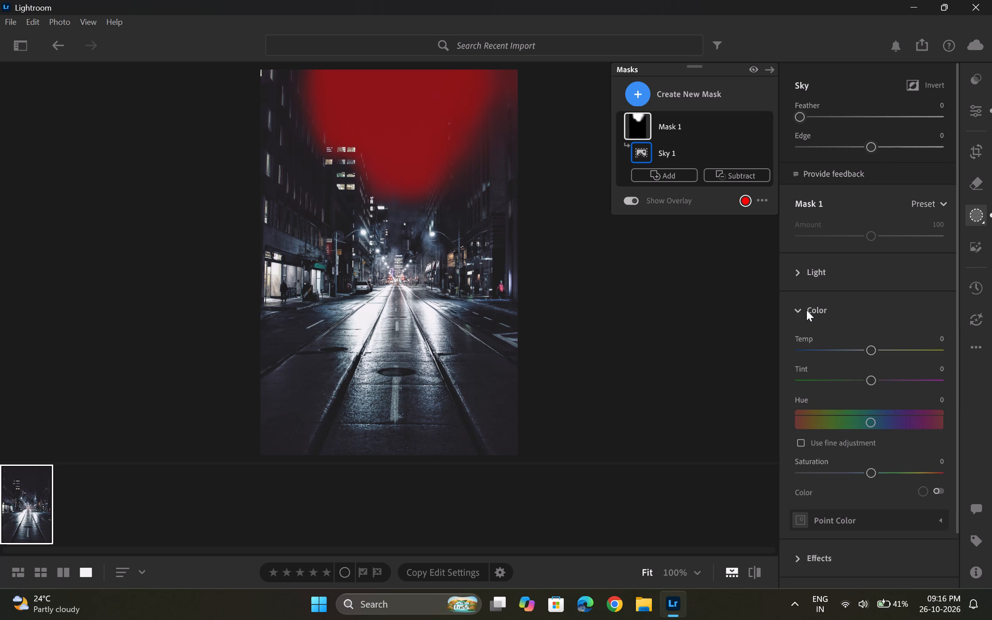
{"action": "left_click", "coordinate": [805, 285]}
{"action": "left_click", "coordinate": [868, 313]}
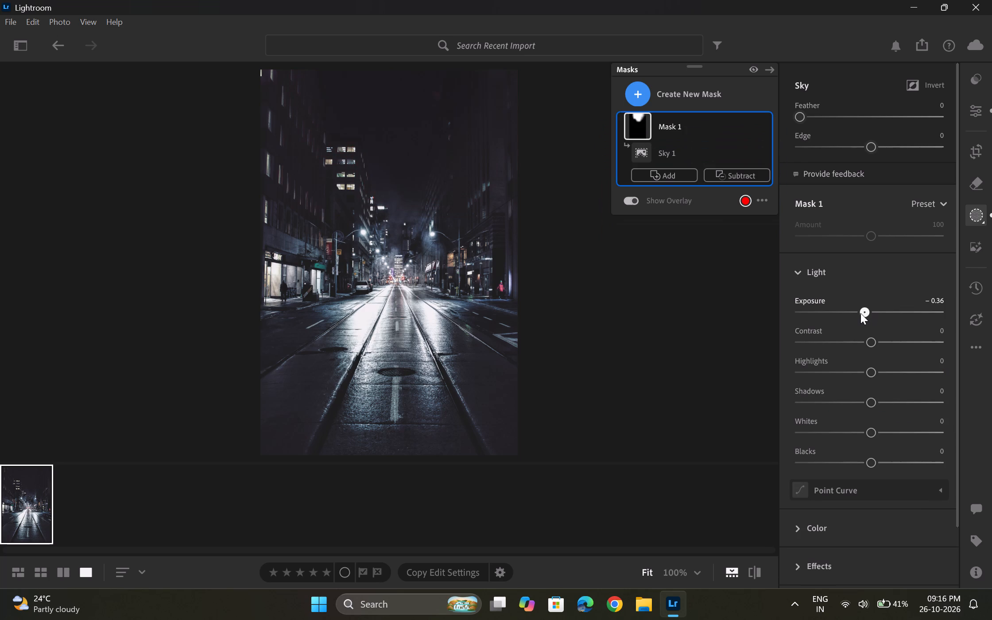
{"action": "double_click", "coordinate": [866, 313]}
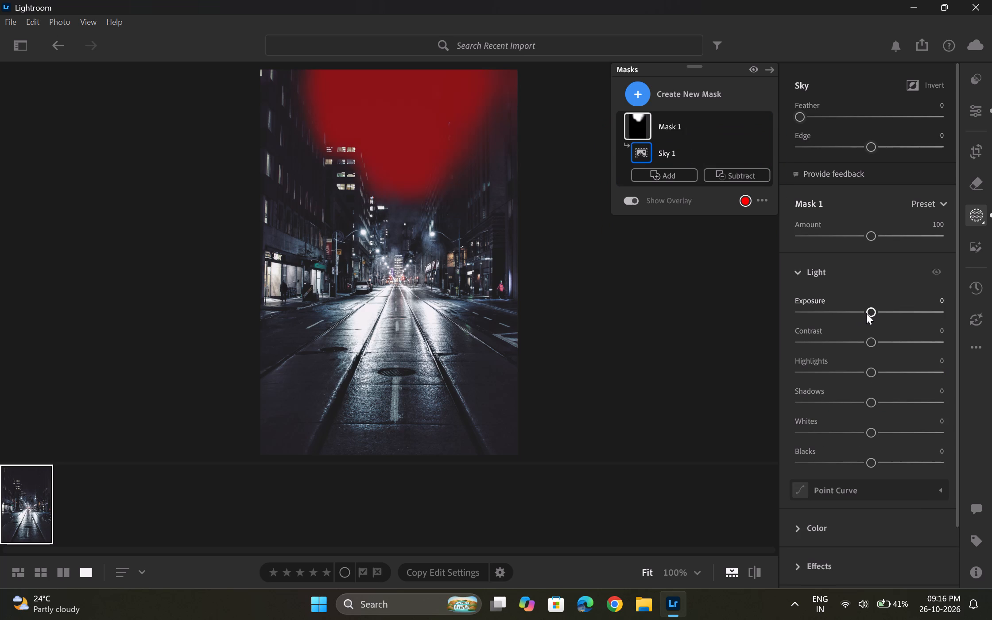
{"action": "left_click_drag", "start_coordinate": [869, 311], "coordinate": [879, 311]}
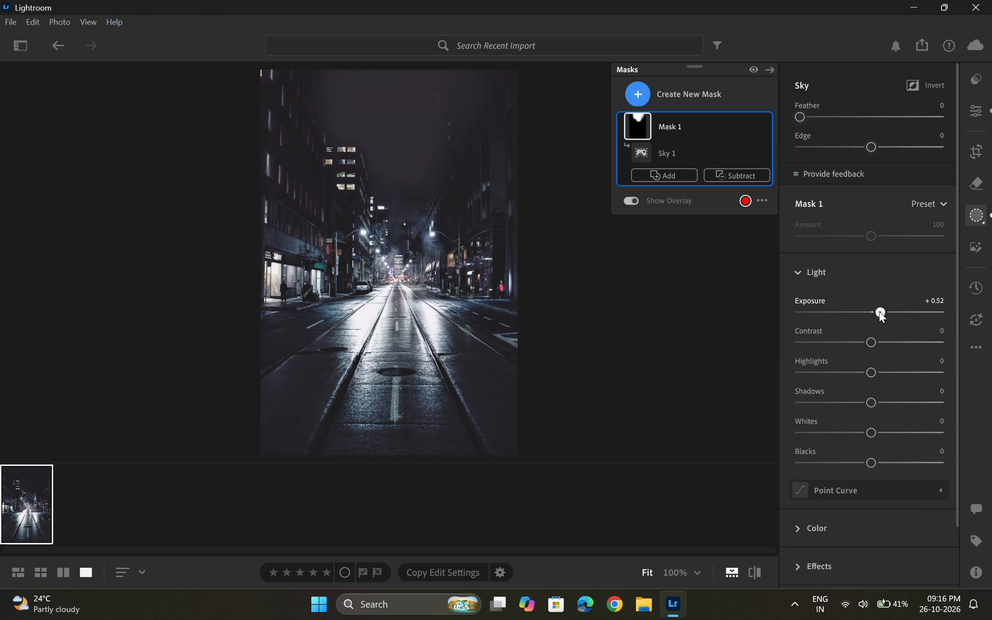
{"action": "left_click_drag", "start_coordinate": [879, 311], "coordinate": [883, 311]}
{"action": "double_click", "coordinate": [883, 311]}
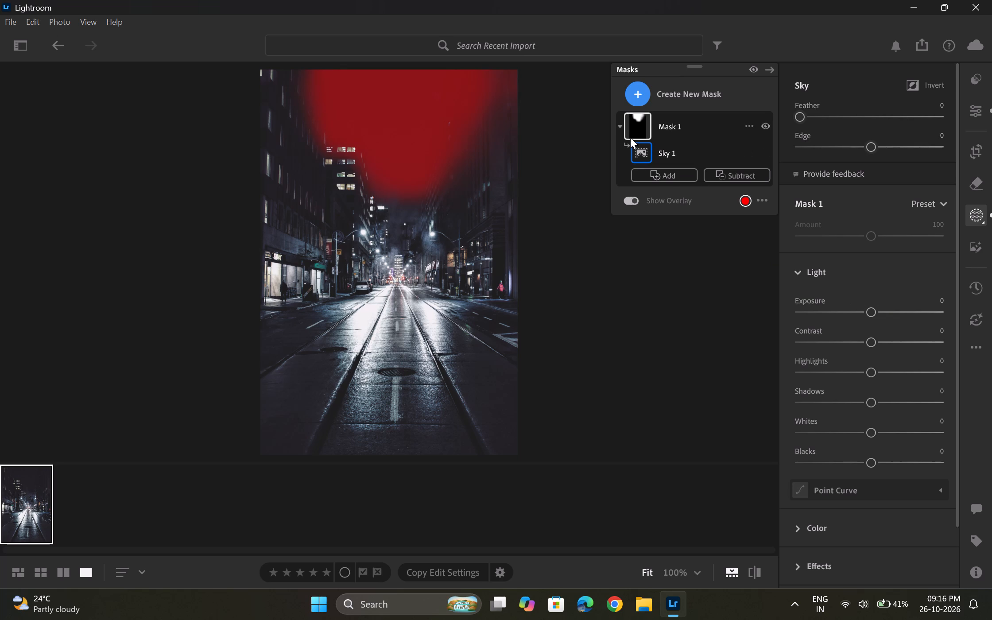
Delete the sky mask, Mask 1, from the photo.
{"action": "left_click", "coordinate": [744, 126]}
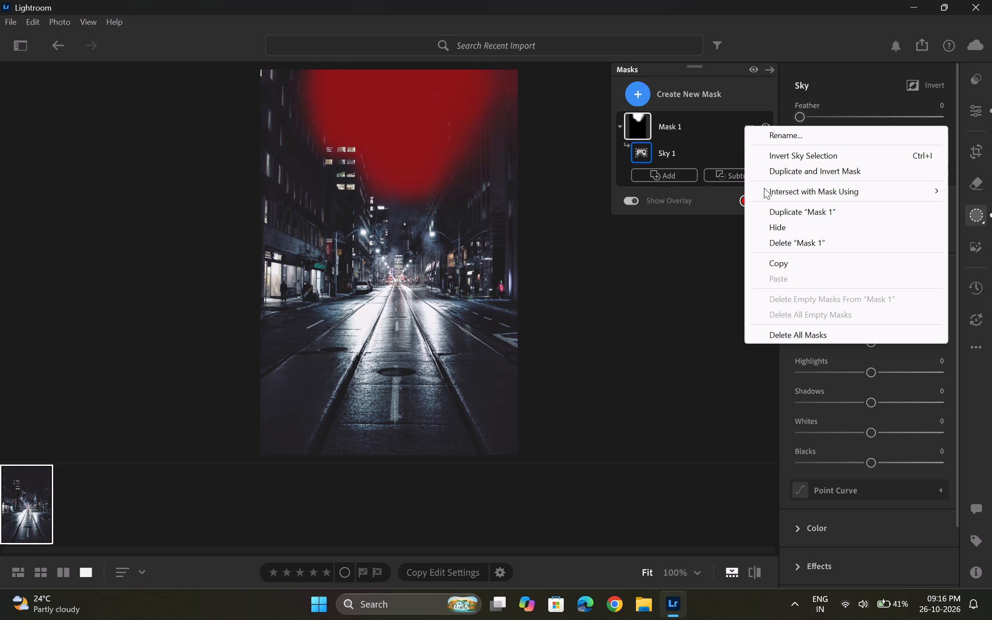
{"action": "left_click", "coordinate": [782, 243]}
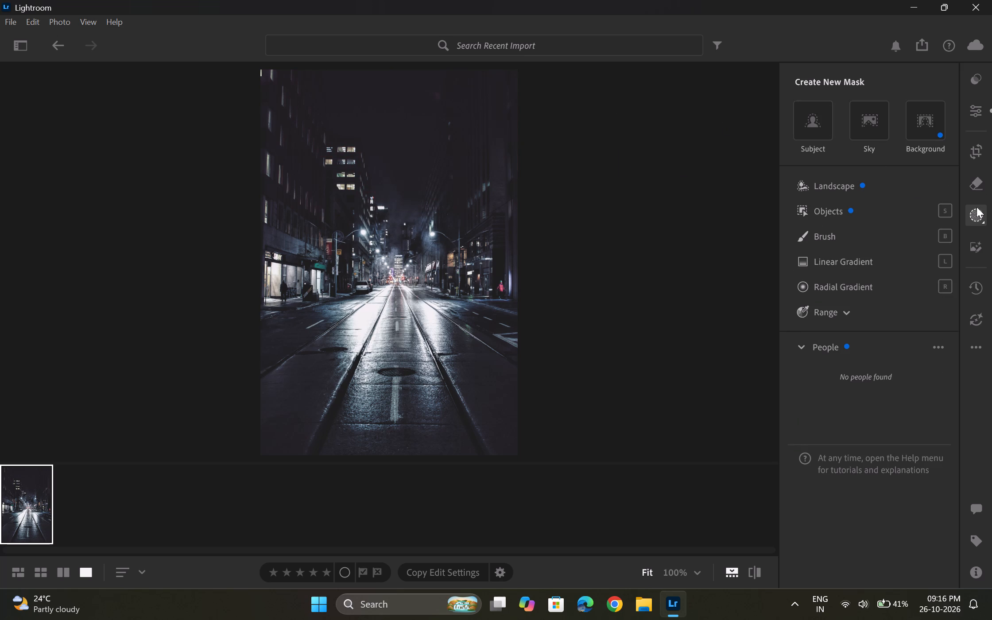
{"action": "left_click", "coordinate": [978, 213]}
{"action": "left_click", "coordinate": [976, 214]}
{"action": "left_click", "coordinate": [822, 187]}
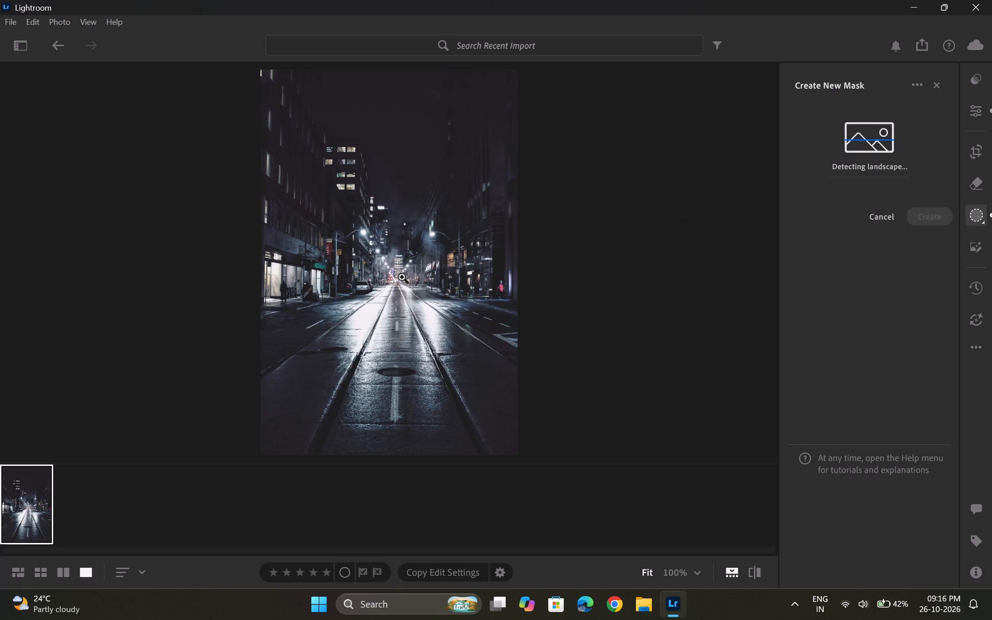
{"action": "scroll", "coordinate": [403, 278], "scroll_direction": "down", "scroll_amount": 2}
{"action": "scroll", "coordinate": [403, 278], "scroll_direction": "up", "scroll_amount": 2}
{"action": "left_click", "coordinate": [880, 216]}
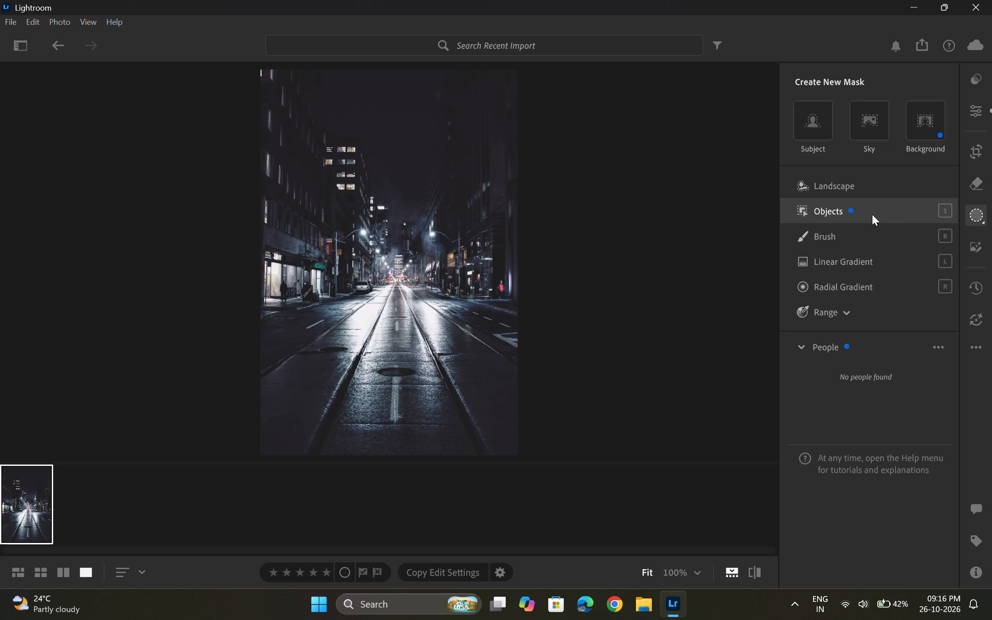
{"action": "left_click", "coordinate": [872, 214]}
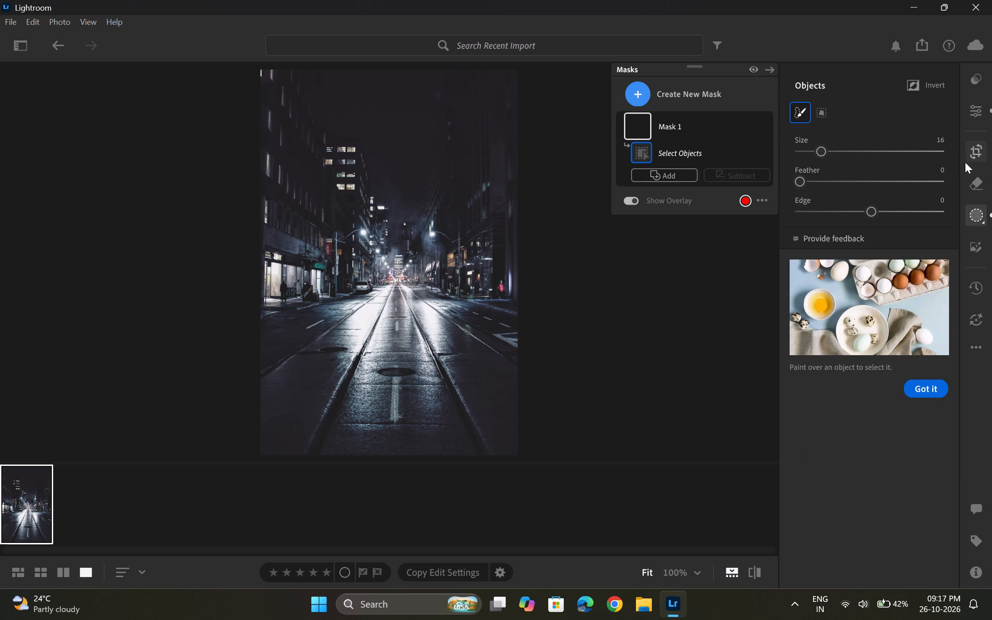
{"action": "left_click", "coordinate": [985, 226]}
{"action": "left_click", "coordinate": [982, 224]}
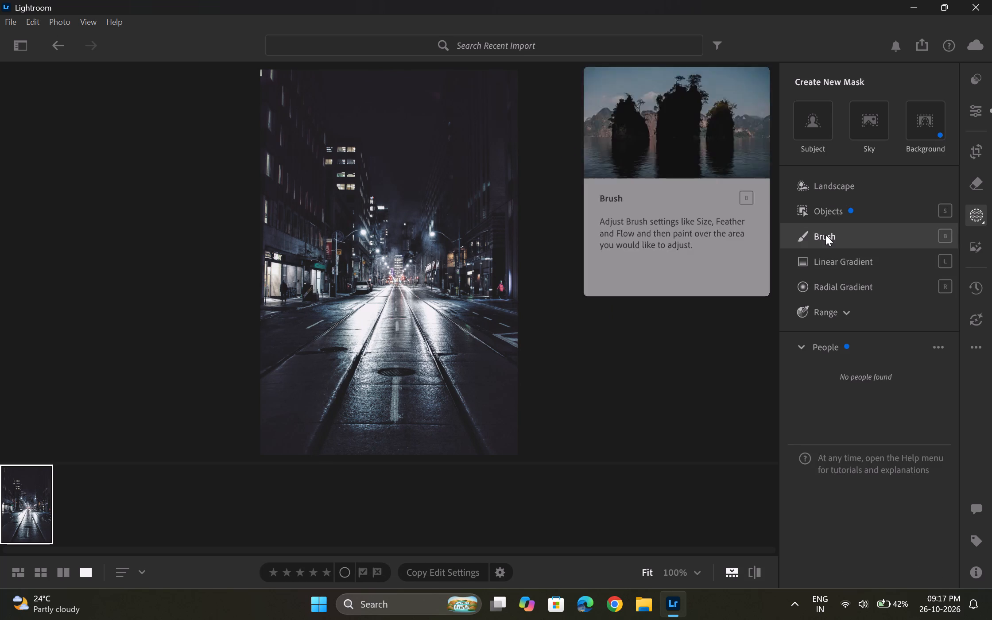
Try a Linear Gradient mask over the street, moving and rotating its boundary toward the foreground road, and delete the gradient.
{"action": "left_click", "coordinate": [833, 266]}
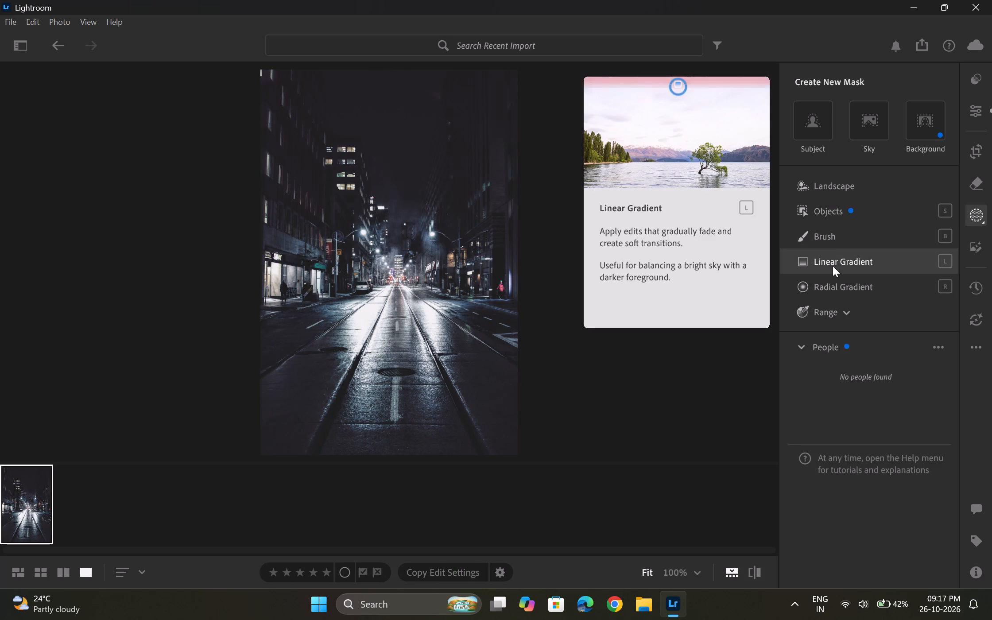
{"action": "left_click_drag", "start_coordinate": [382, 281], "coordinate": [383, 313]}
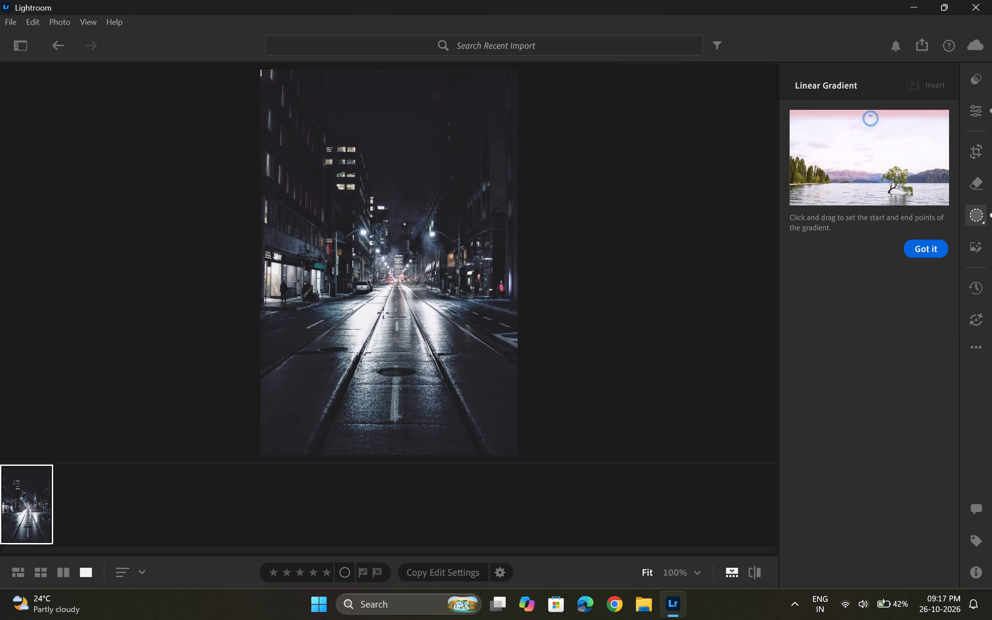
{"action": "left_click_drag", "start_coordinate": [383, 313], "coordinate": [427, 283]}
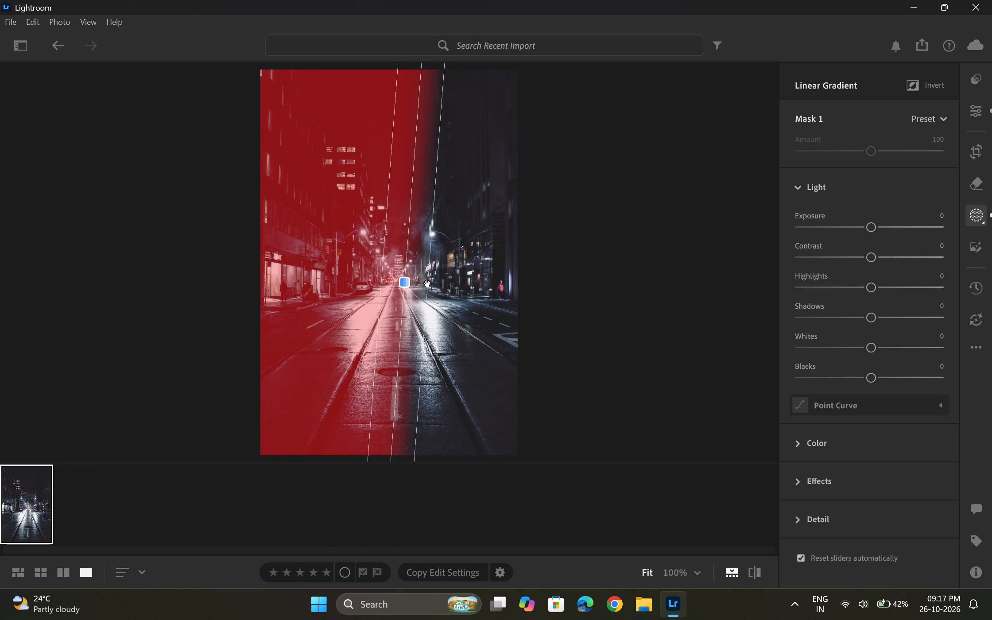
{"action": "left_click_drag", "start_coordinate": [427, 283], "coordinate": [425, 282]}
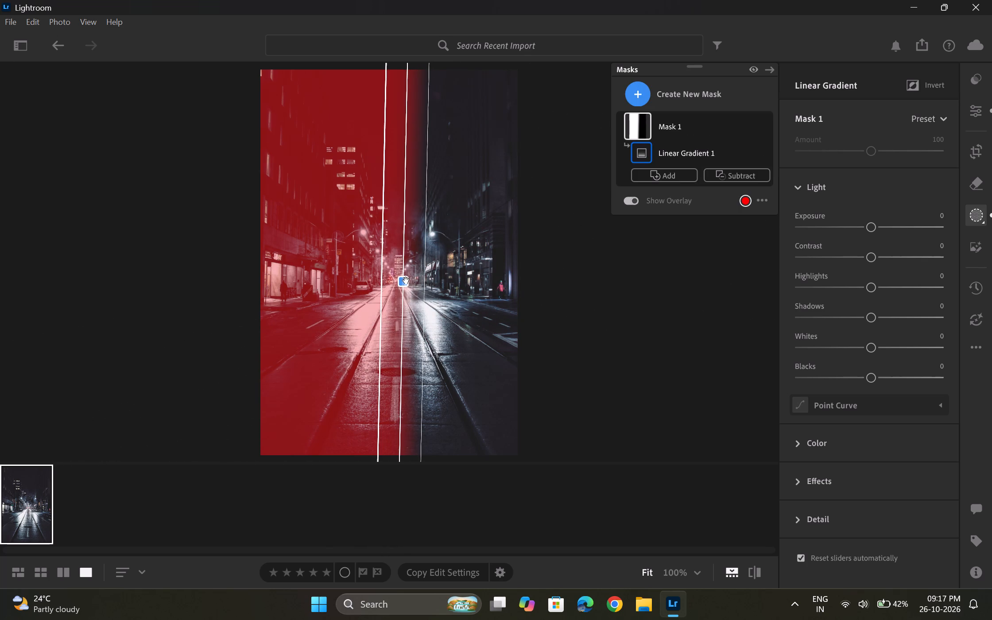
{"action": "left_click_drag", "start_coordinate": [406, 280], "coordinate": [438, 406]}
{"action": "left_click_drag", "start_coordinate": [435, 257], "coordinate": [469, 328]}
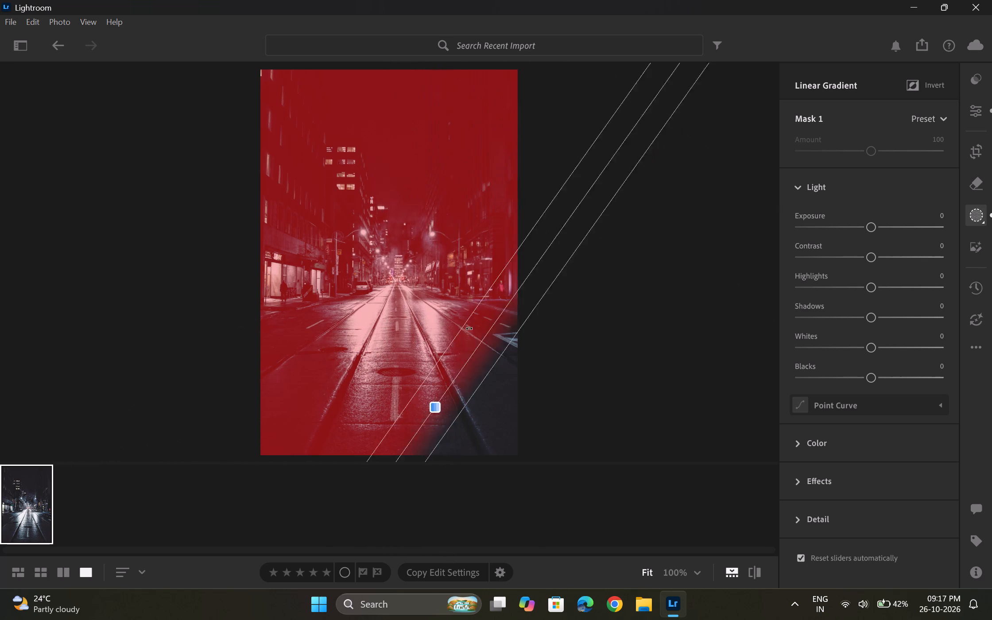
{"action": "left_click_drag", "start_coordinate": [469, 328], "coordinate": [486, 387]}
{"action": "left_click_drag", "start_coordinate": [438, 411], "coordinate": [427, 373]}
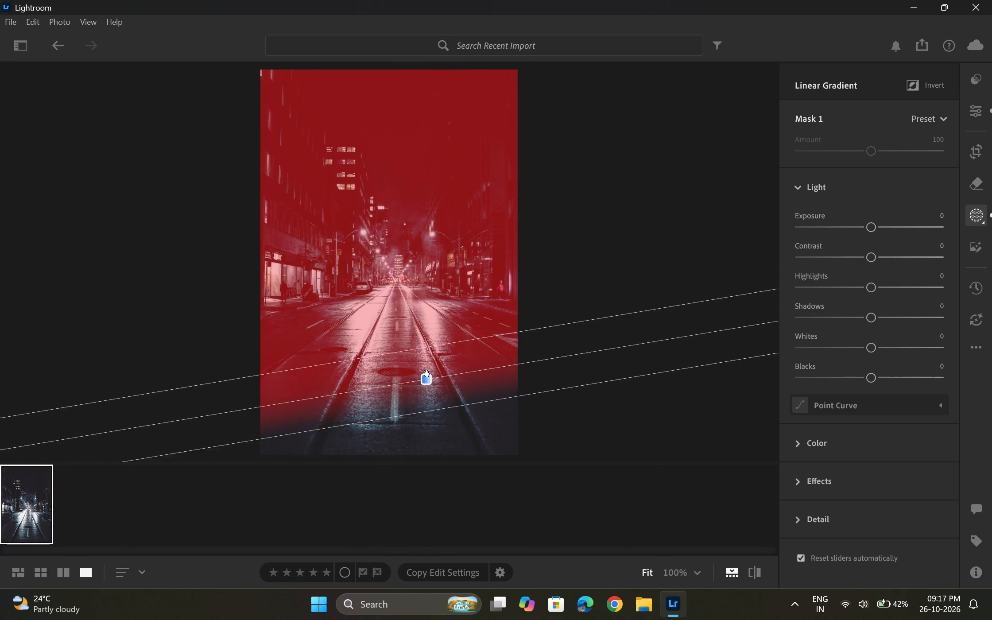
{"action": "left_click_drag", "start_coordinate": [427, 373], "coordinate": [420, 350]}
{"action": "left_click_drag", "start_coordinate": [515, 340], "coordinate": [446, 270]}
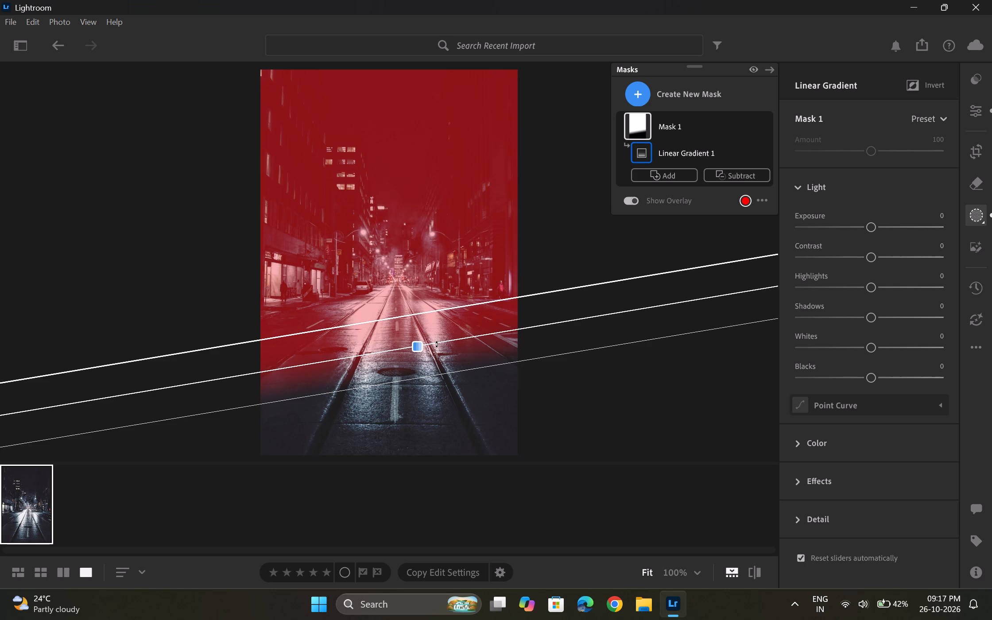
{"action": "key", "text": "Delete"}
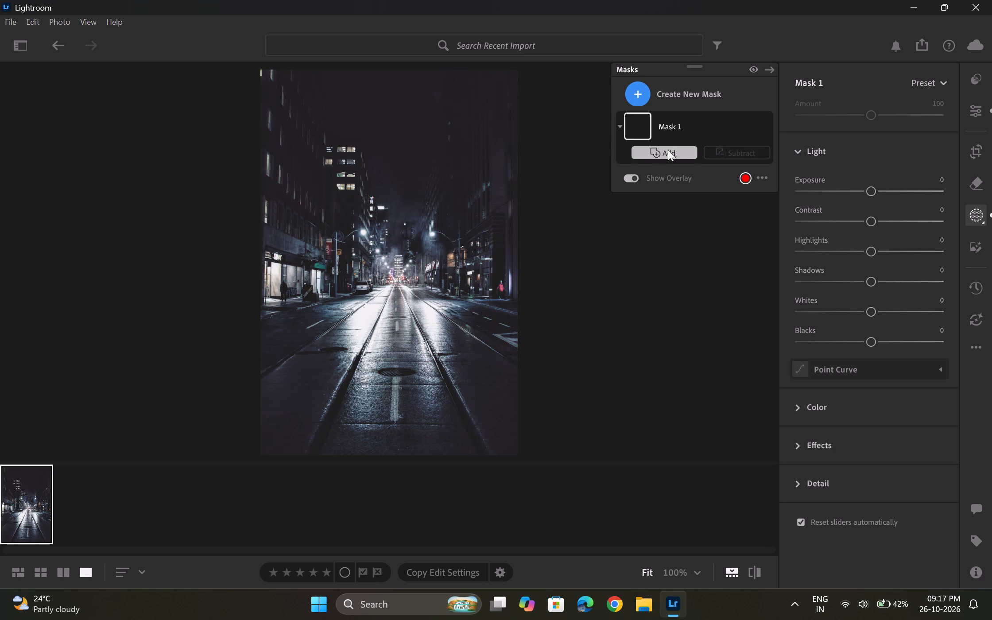
Add a Color Range selection to the empty Mask 1, sampling the dark road surface beside the tram tracks.
{"action": "left_click", "coordinate": [653, 152]}
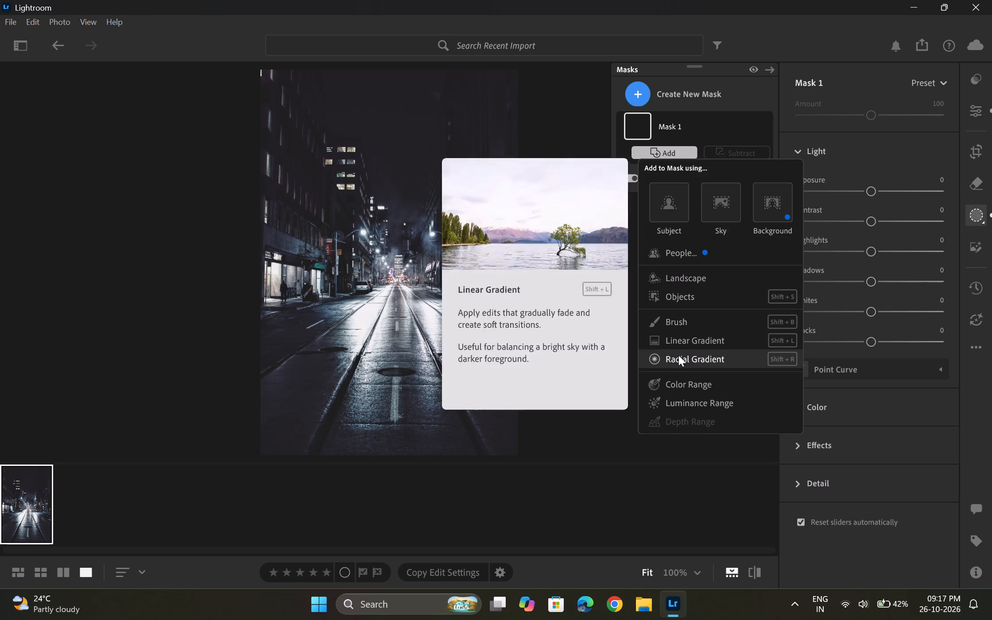
{"action": "scroll", "coordinate": [678, 355], "scroll_direction": "down", "scroll_amount": 1}
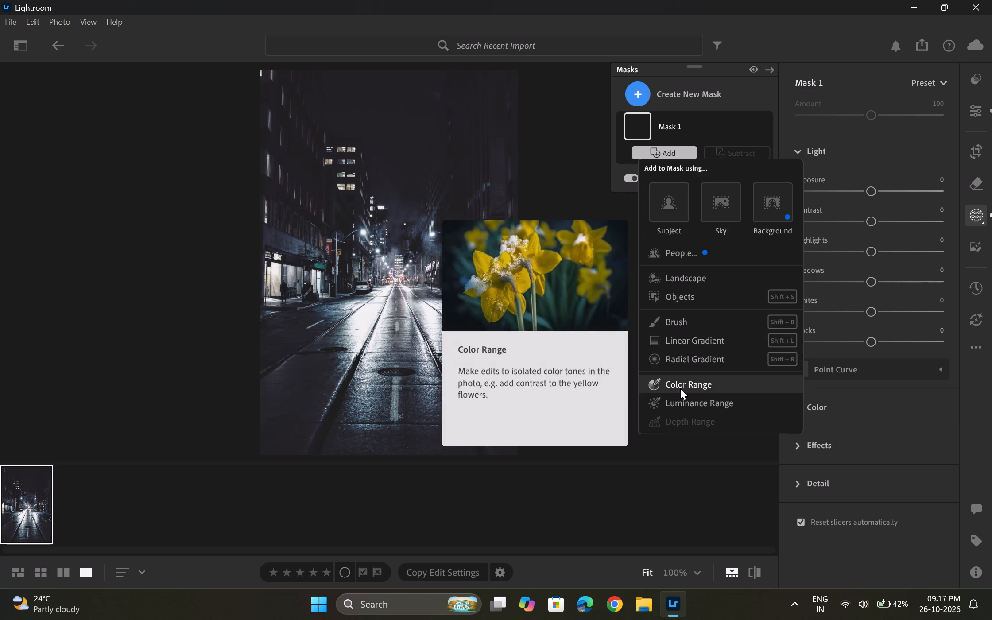
{"action": "left_click", "coordinate": [680, 388]}
{"action": "left_click", "coordinate": [322, 314]}
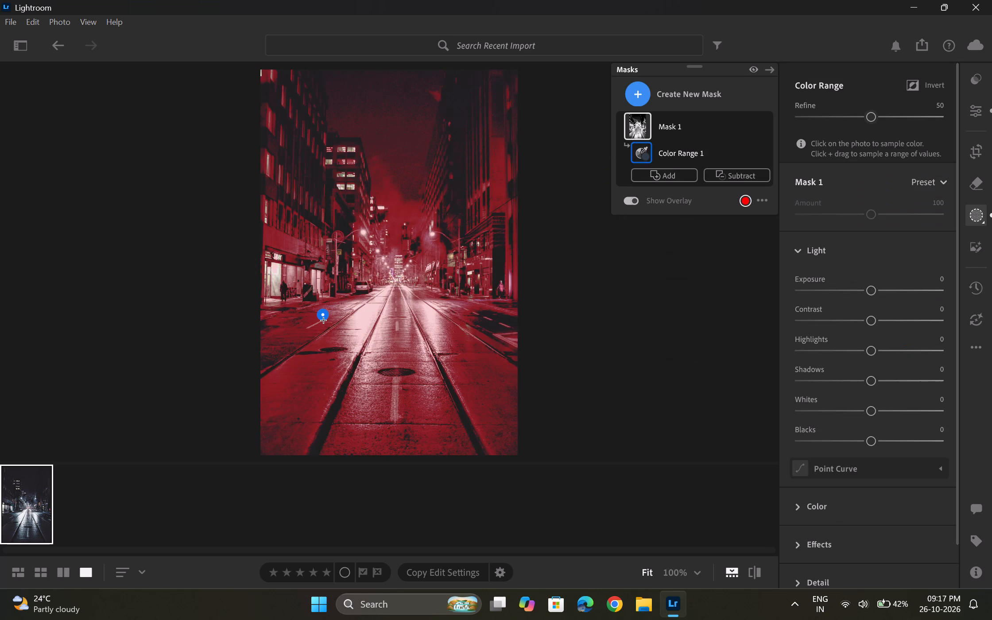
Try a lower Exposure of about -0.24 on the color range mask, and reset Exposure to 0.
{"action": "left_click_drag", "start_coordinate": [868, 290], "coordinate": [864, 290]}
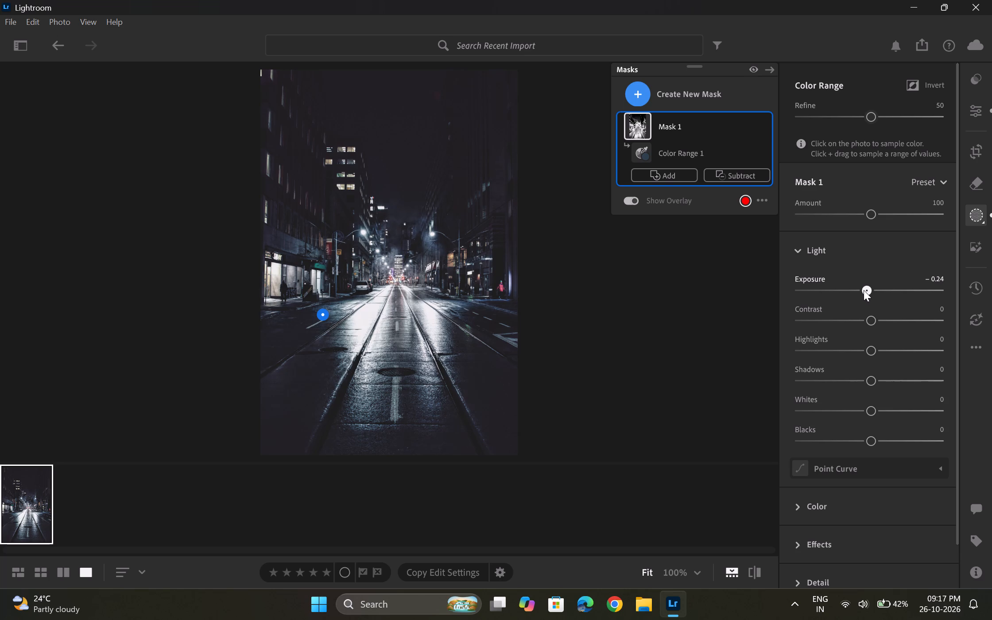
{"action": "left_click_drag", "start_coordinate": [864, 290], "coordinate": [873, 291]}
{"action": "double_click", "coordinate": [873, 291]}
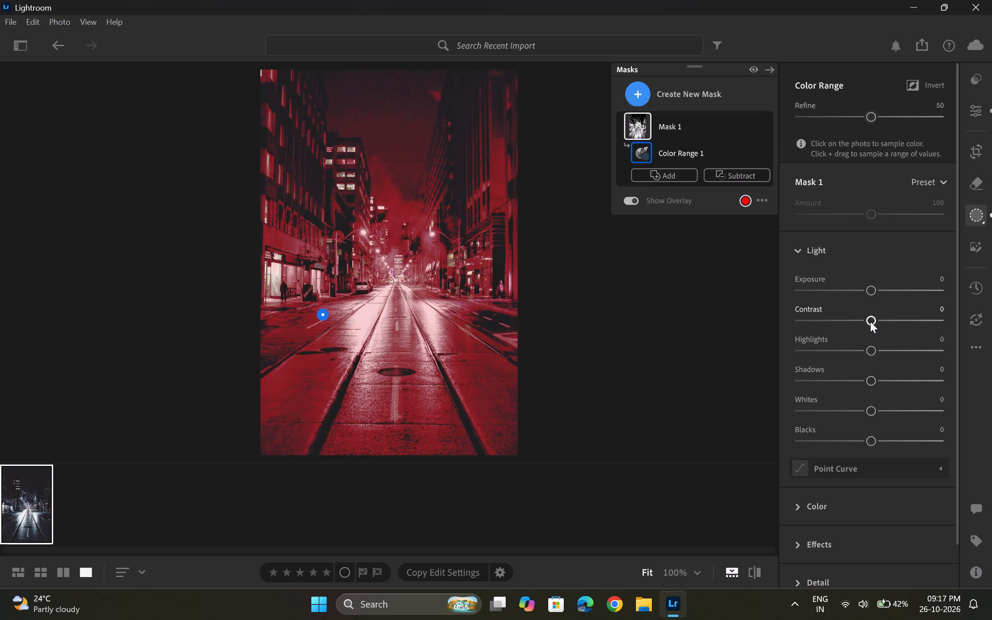
Set the color range mask's Contrast to -21 and Highlights to -51.
{"action": "left_click_drag", "start_coordinate": [873, 325], "coordinate": [887, 325]}
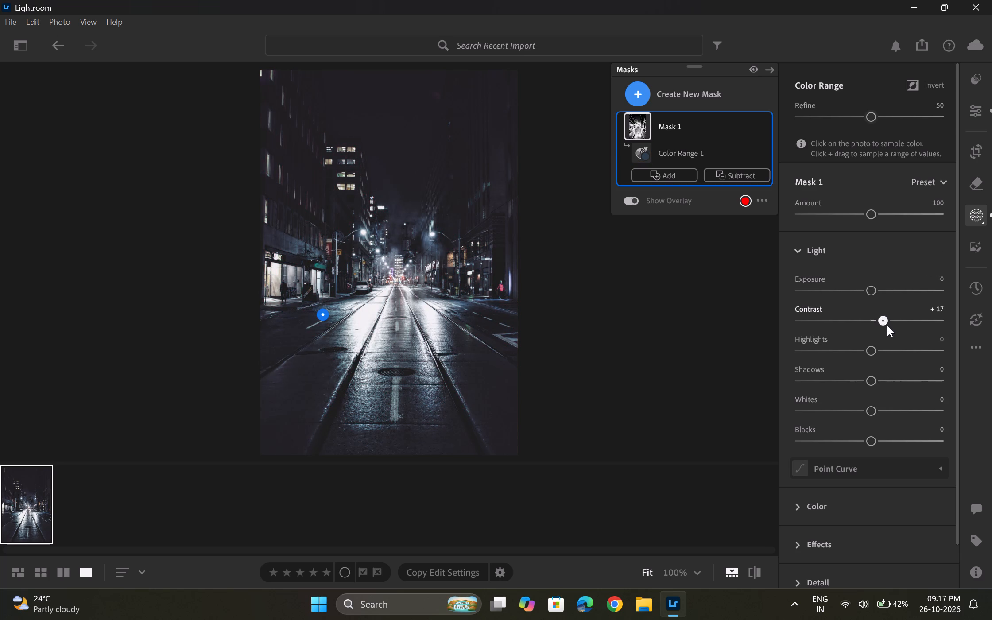
{"action": "left_click_drag", "start_coordinate": [887, 325], "coordinate": [858, 330]}
{"action": "scroll", "coordinate": [373, 281], "scroll_direction": "up", "scroll_amount": 3}
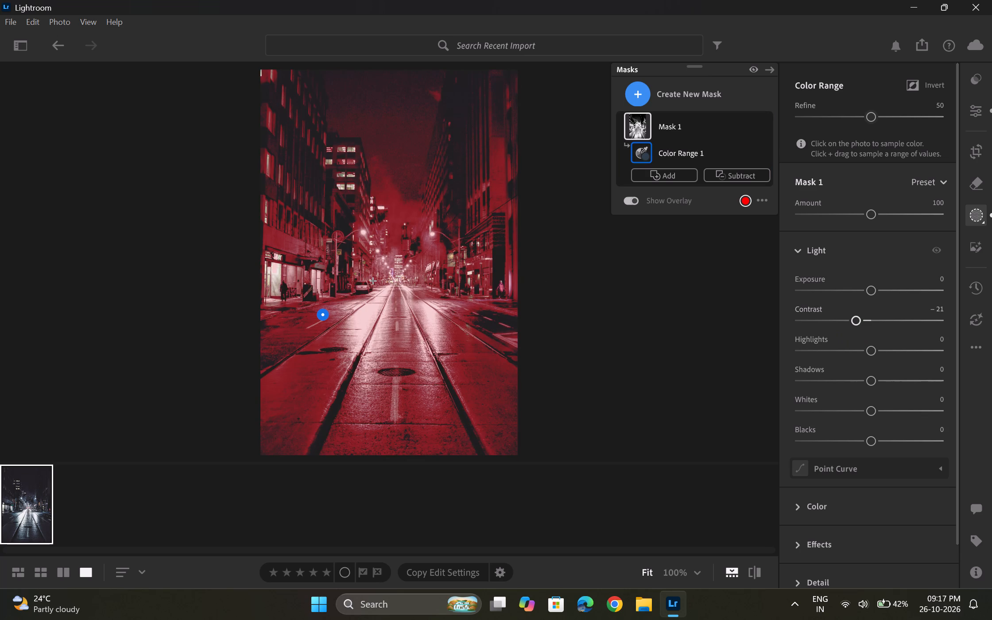
{"action": "scroll", "coordinate": [373, 281], "scroll_direction": "up", "scroll_amount": 1}
{"action": "scroll", "coordinate": [373, 281], "scroll_direction": "down", "scroll_amount": 7}
{"action": "left_click_drag", "start_coordinate": [873, 350], "coordinate": [878, 350]}
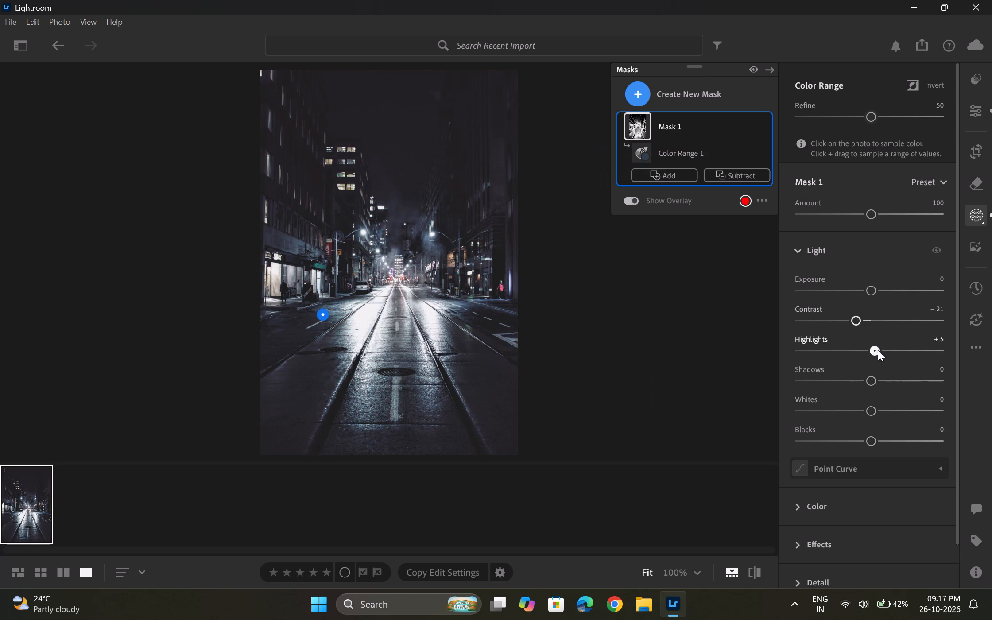
{"action": "left_click_drag", "start_coordinate": [878, 350], "coordinate": [849, 353]}
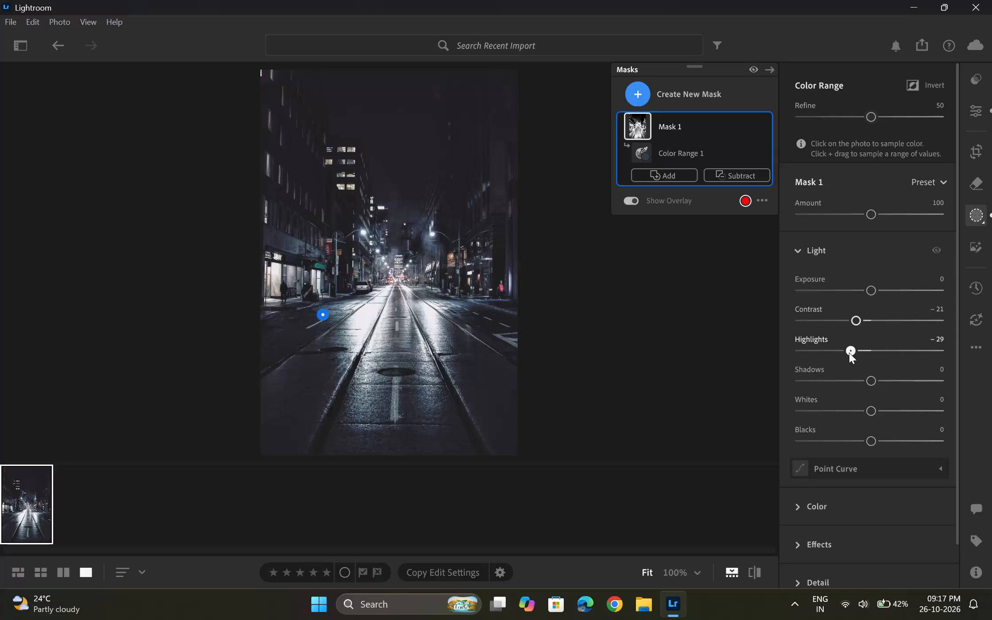
{"action": "left_click_drag", "start_coordinate": [849, 353], "coordinate": [837, 353]}
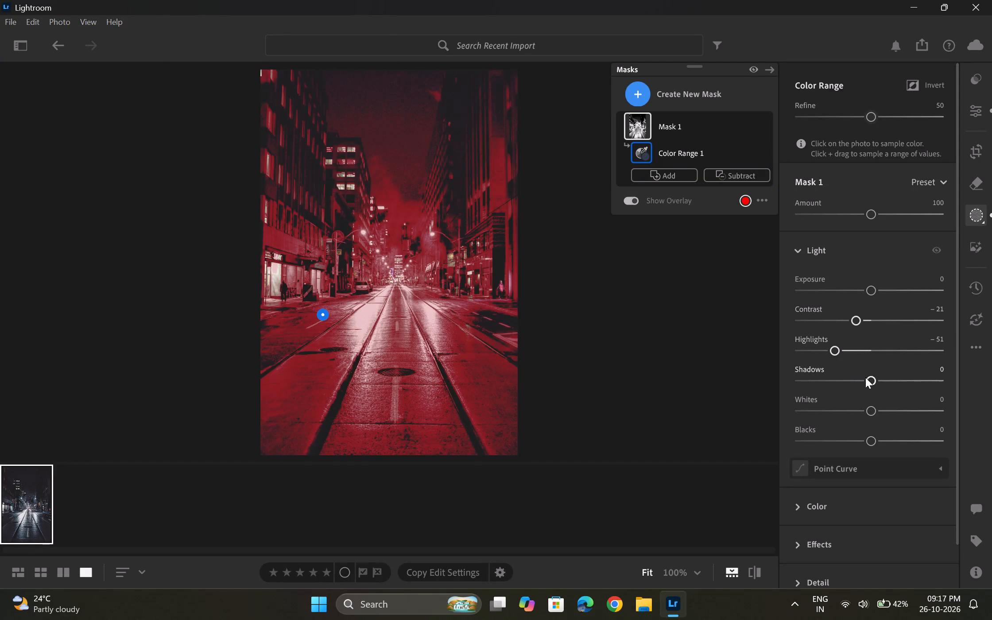
Set the color range mask's Shadows to +100 and Whites to -48.
{"action": "left_click_drag", "start_coordinate": [872, 382], "coordinate": [937, 381]}
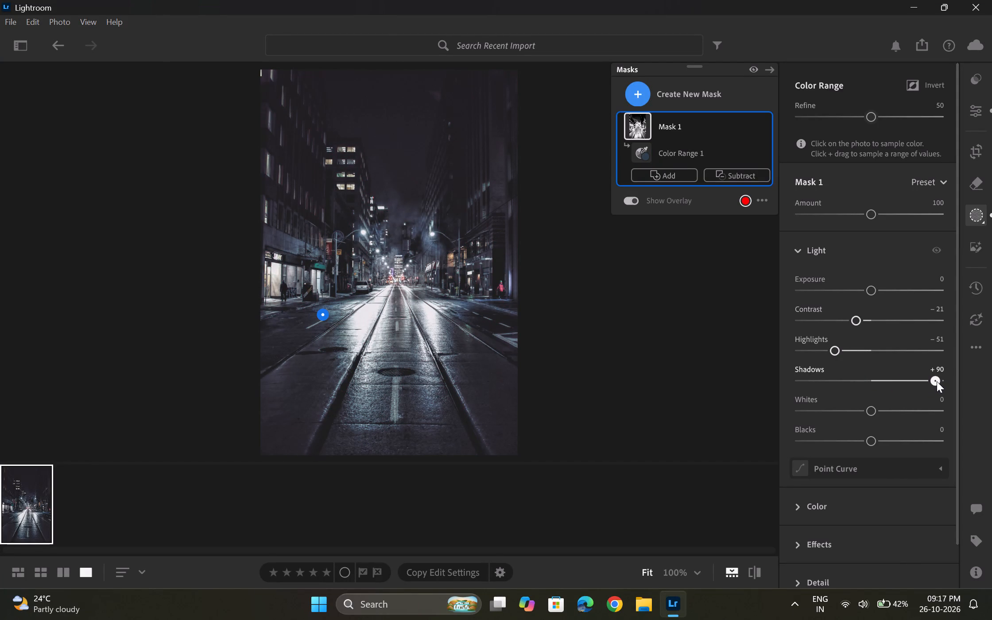
{"action": "left_click_drag", "start_coordinate": [937, 381], "coordinate": [943, 381]}
{"action": "left_click_drag", "start_coordinate": [943, 381], "coordinate": [952, 381]}
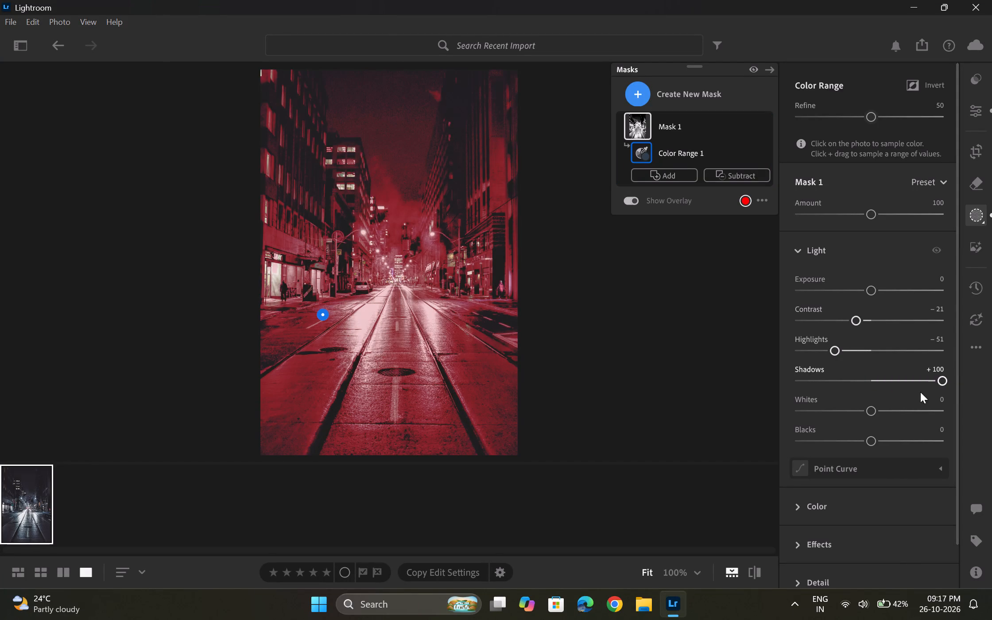
{"action": "left_click_drag", "start_coordinate": [873, 409], "coordinate": [806, 411]}
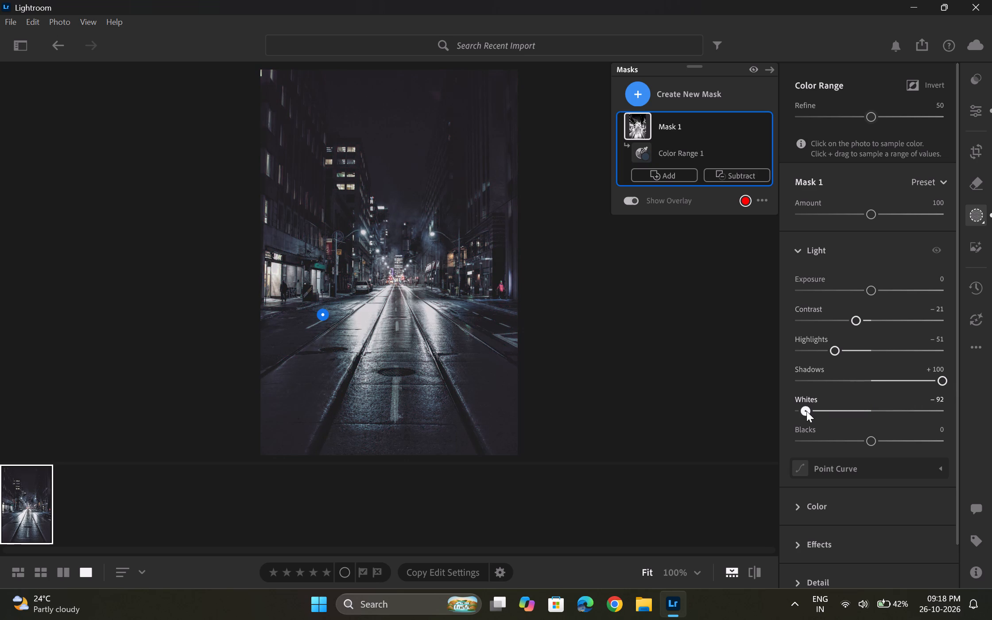
{"action": "left_click_drag", "start_coordinate": [806, 411], "coordinate": [821, 412]}
{"action": "left_click_drag", "start_coordinate": [821, 412], "coordinate": [839, 412]}
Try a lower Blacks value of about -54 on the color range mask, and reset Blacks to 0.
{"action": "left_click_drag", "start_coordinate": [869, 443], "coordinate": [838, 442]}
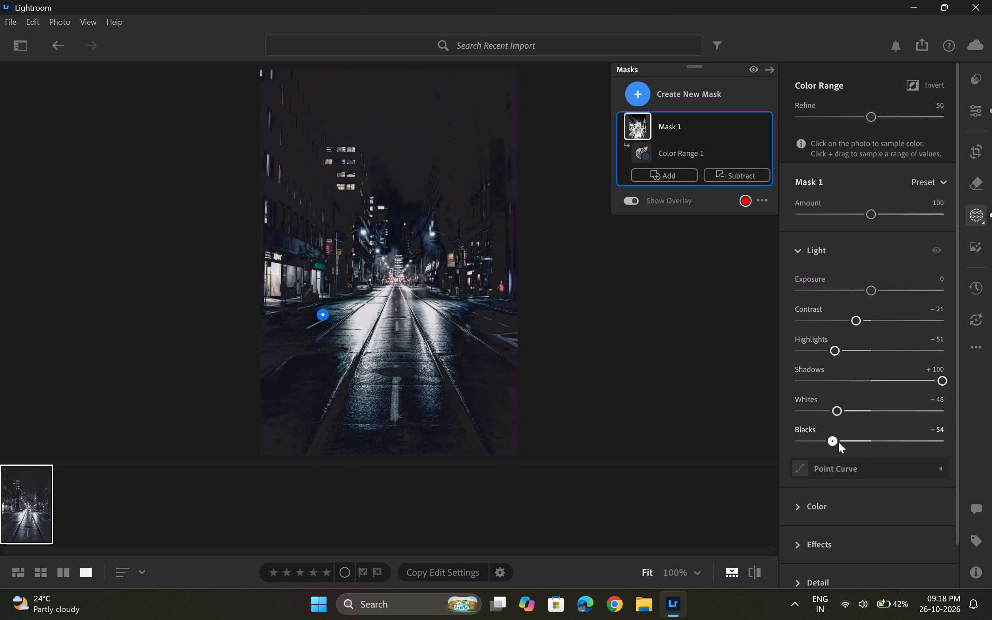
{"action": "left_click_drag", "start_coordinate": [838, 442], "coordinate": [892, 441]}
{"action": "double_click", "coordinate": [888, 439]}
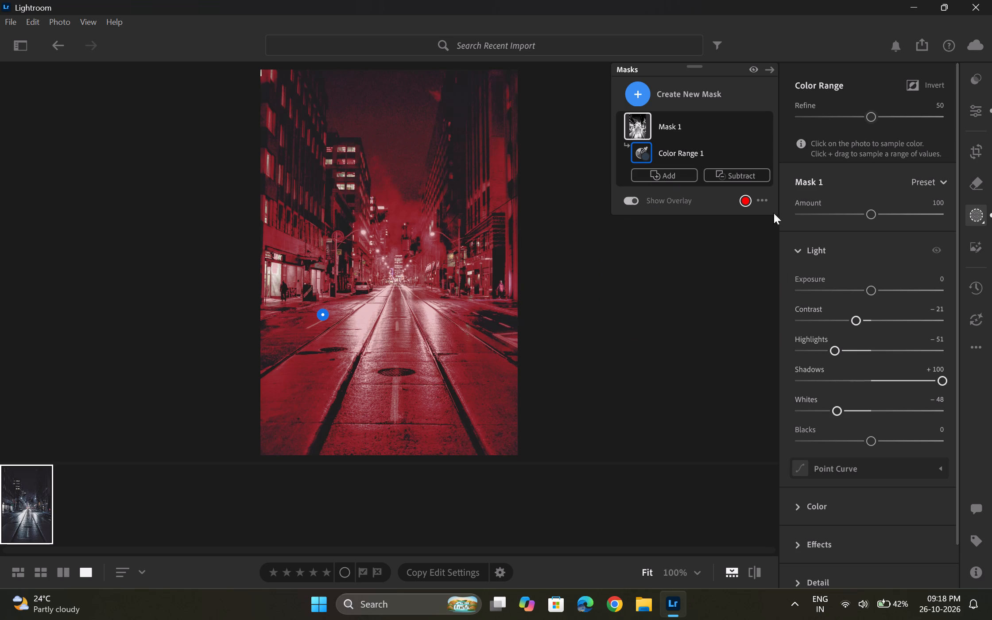
Add a second Color Range selection to Mask 1, sampling the brighter wet road surface beside the tram tracks.
{"action": "left_click", "coordinate": [672, 178]}
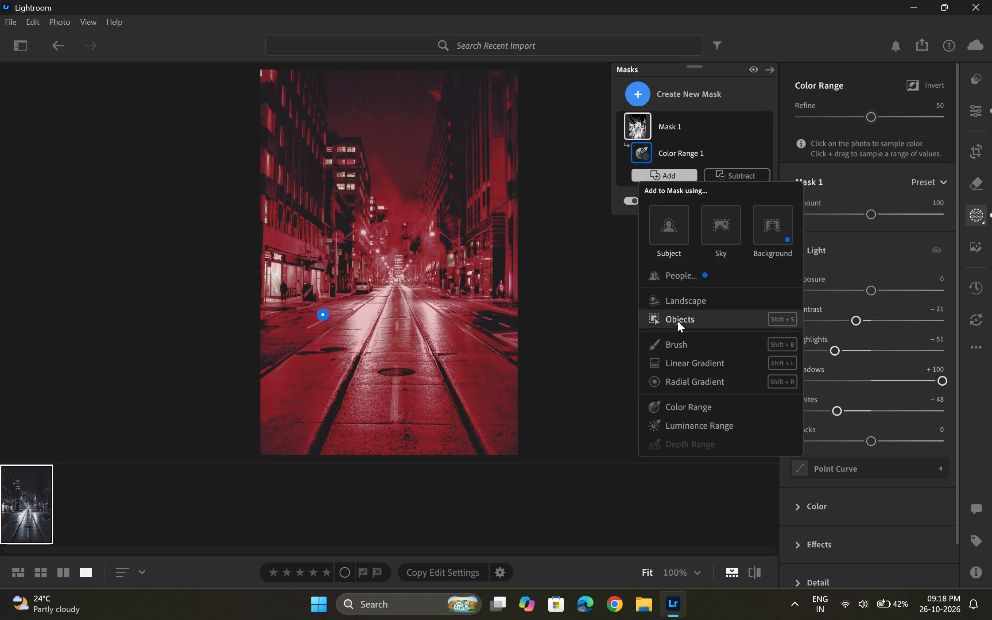
{"action": "left_click", "coordinate": [690, 405]}
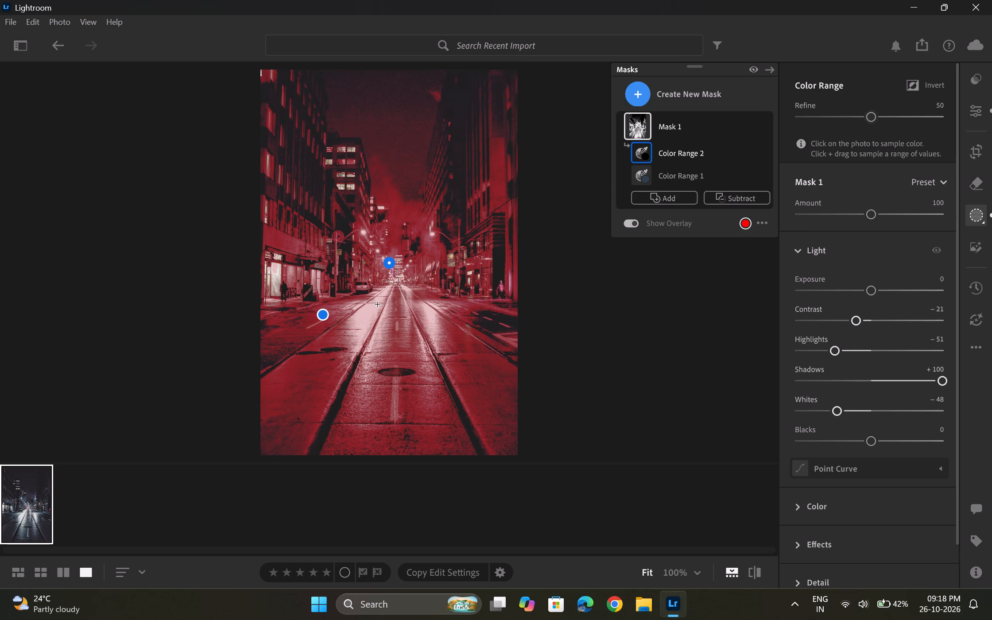
{"action": "left_click", "coordinate": [376, 304]}
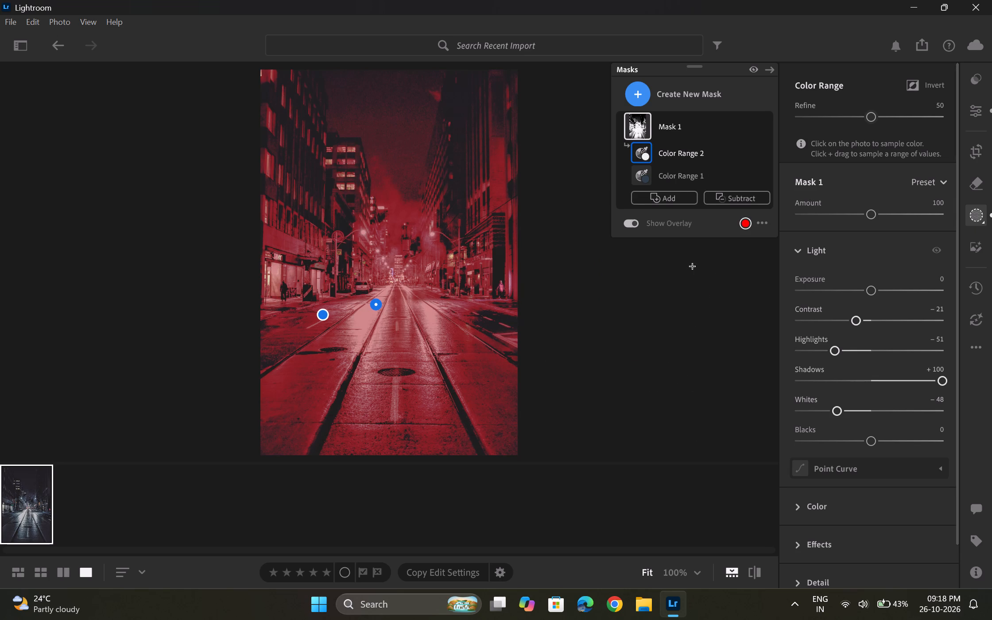
Toggle the visibility of Mask 1's two color ranges to compare them, leaving Color Range 2 hidden and Color Range 1 shown.
{"action": "left_click", "coordinate": [766, 155]}
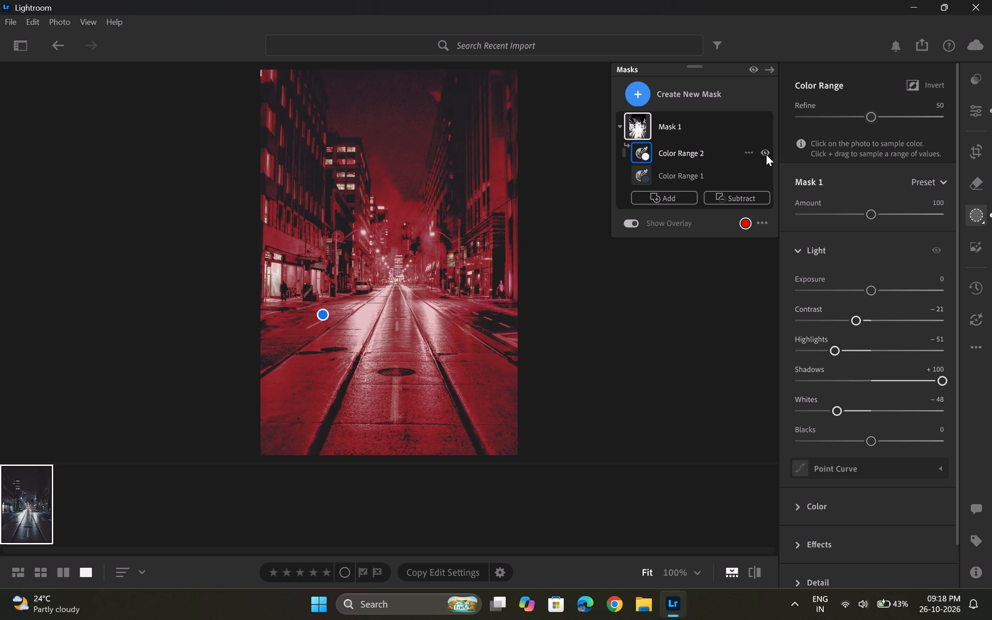
{"action": "left_click", "coordinate": [766, 155]}
{"action": "left_click", "coordinate": [761, 176]}
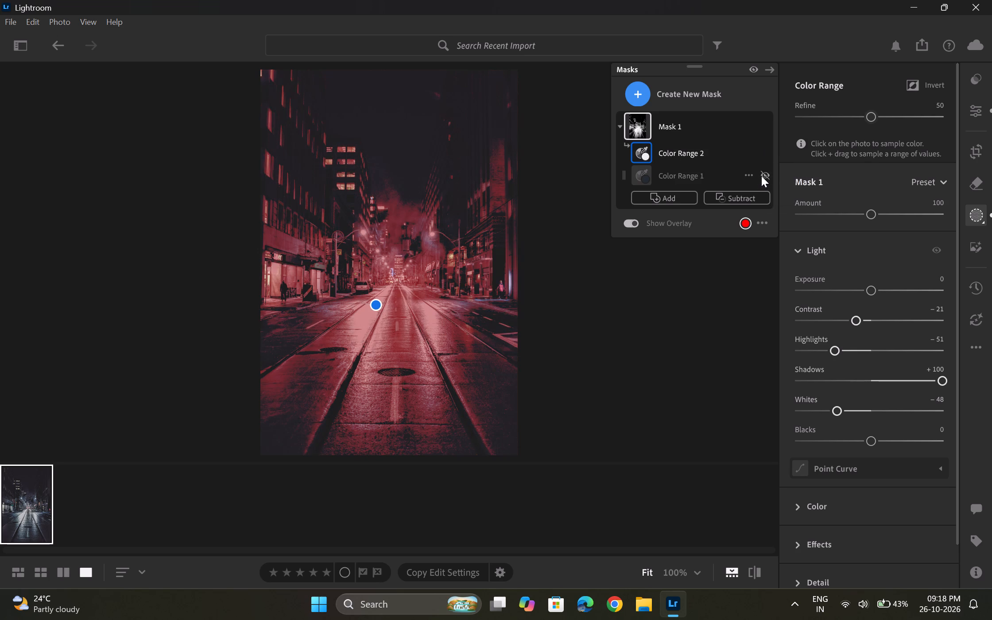
{"action": "left_click", "coordinate": [761, 176]}
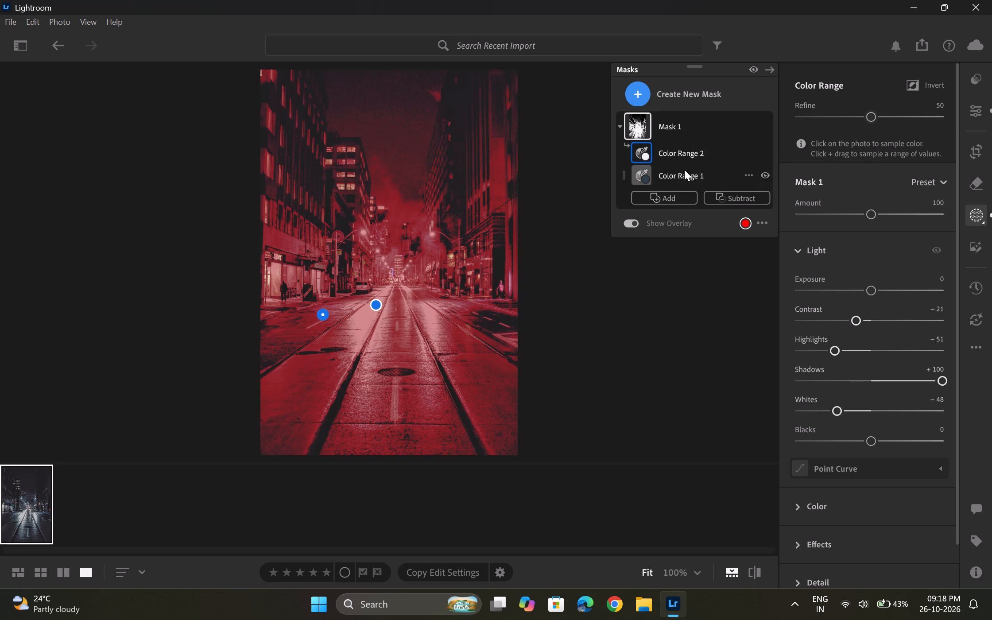
{"action": "left_click", "coordinate": [677, 173]}
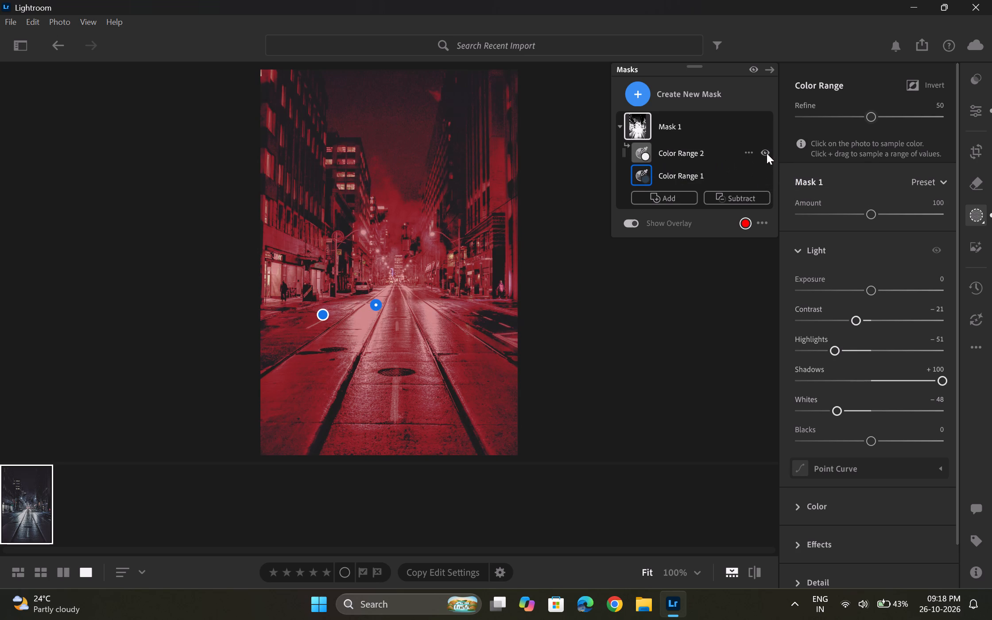
{"action": "left_click", "coordinate": [767, 153]}
{"action": "left_click", "coordinate": [683, 272]}
{"action": "left_click", "coordinate": [706, 335]}
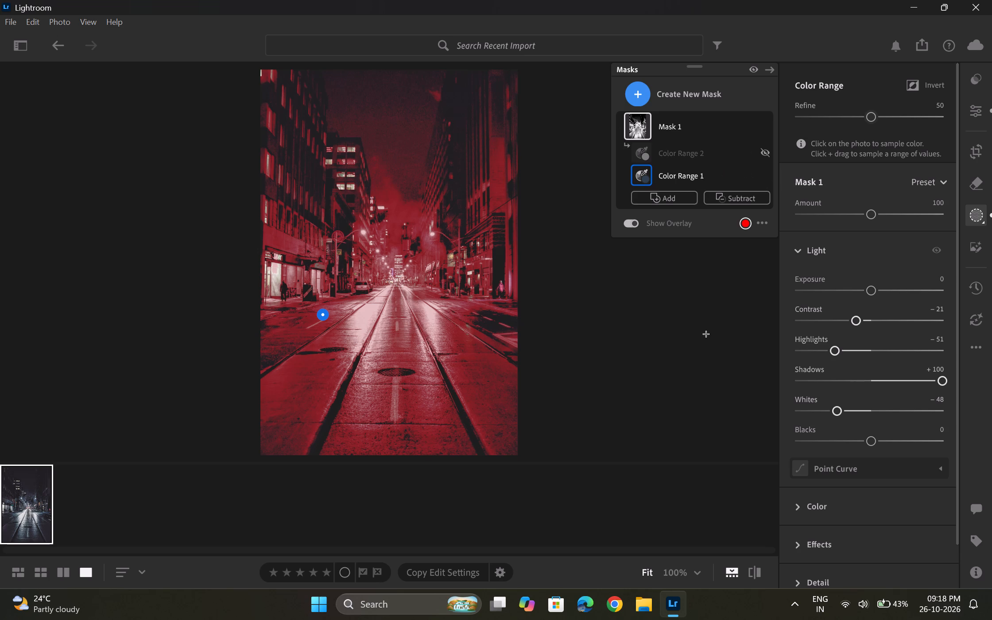
Close the masking tools and examine the edited photo at 100%, from the distant street down to the foreground road.
{"action": "left_click", "coordinate": [981, 218]}
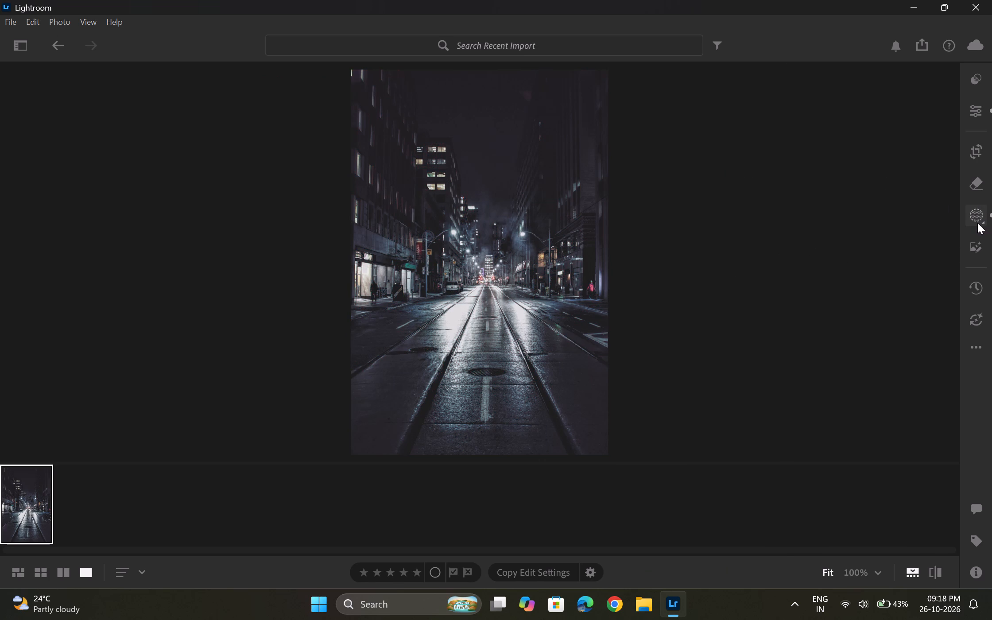
{"action": "scroll", "coordinate": [468, 232], "scroll_direction": "up", "scroll_amount": 5}
{"action": "scroll", "coordinate": [474, 244], "scroll_direction": "down", "scroll_amount": 8}
{"action": "left_click", "coordinate": [498, 278]}
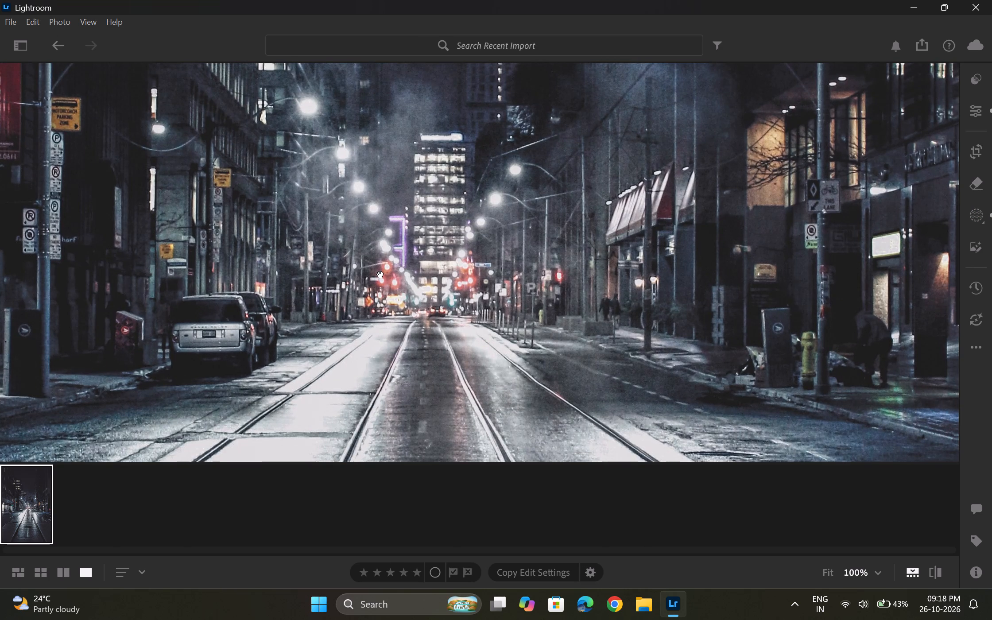
{"action": "scroll", "coordinate": [380, 275], "scroll_direction": "down", "scroll_amount": 11}
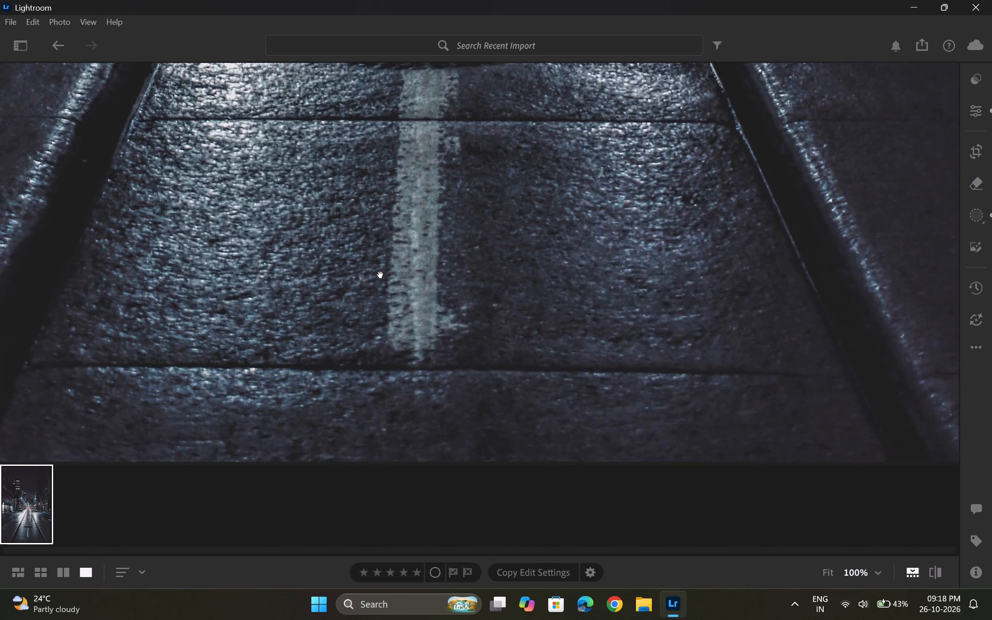
{"action": "left_click", "coordinate": [380, 275]}
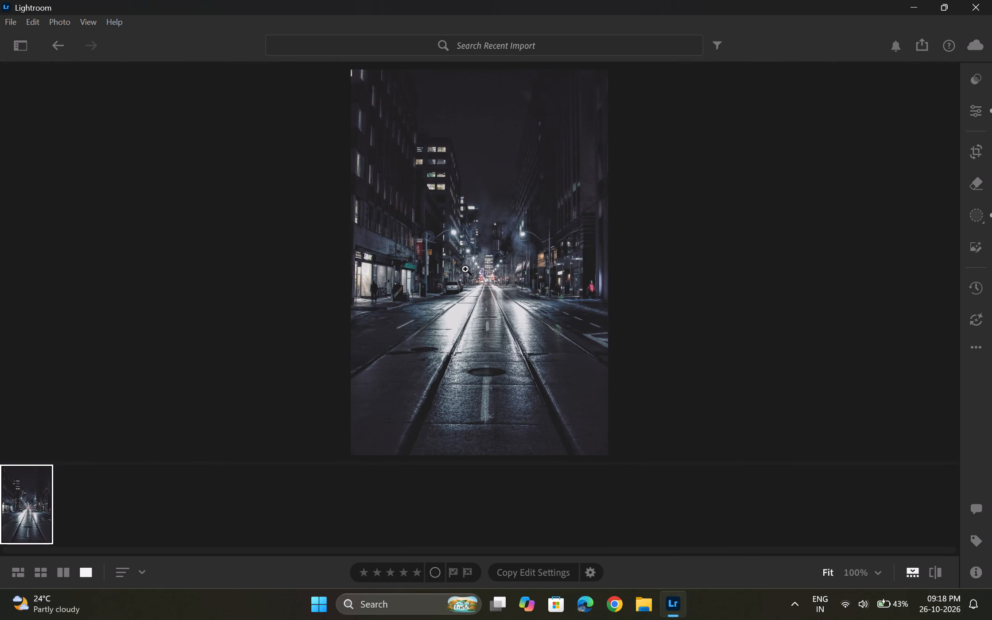
Resample Color Range 1 in Mask 1 from the dark road left of the tram tracks, checking coverage with the overlay, and turn the overlay off.
{"action": "left_click", "coordinate": [985, 218]}
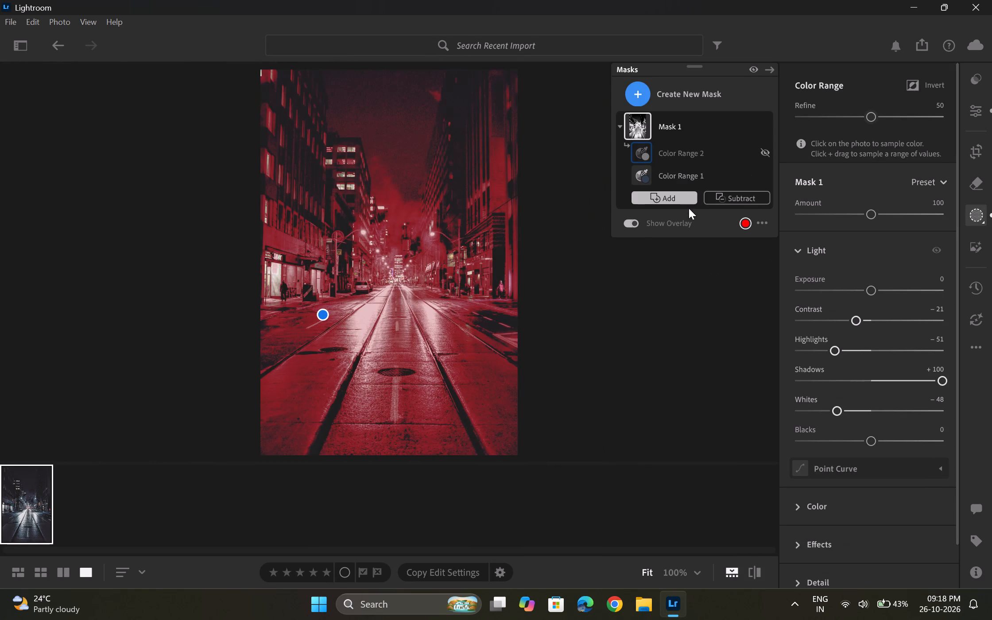
{"action": "left_click", "coordinate": [634, 228]}
{"action": "left_click", "coordinate": [634, 228]}
{"action": "triple_click", "coordinate": [634, 228]}
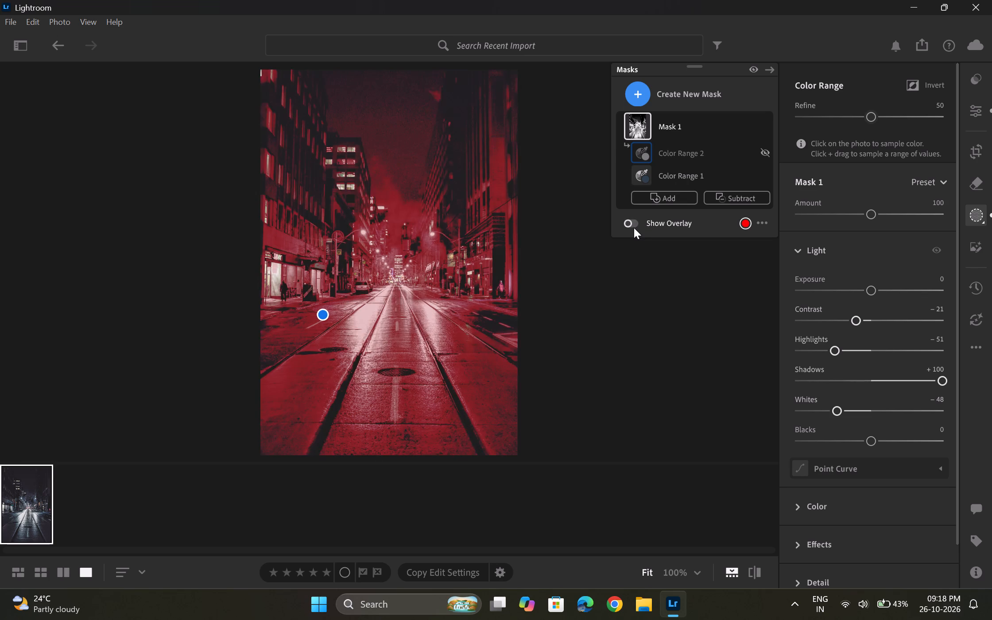
{"action": "left_click_drag", "start_coordinate": [317, 319], "coordinate": [334, 319]}
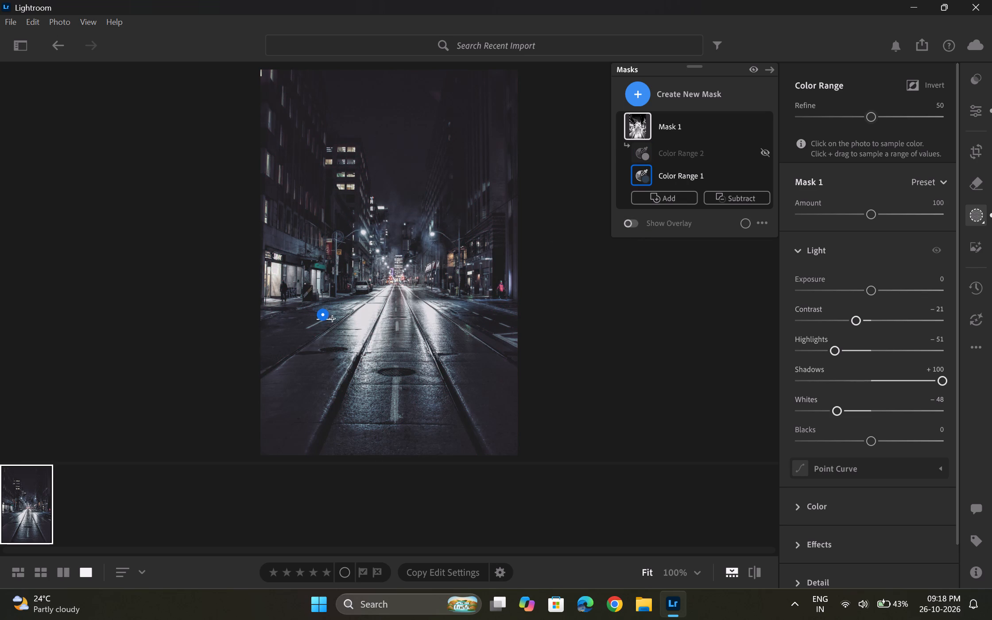
{"action": "left_click_drag", "start_coordinate": [316, 321], "coordinate": [360, 321]}
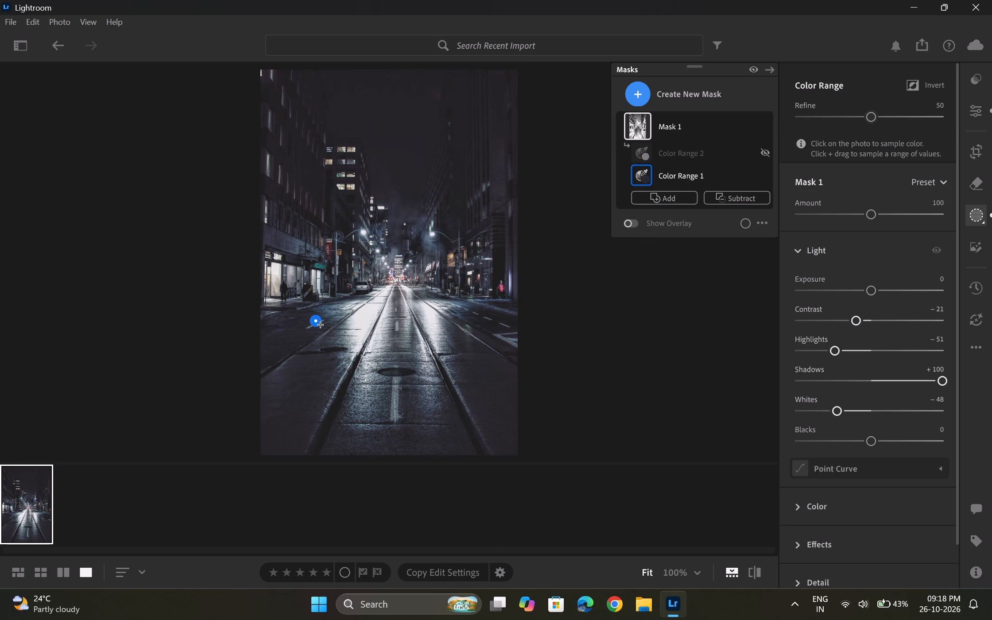
{"action": "left_click_drag", "start_coordinate": [315, 324], "coordinate": [301, 327]}
{"action": "left_click", "coordinate": [632, 224]}
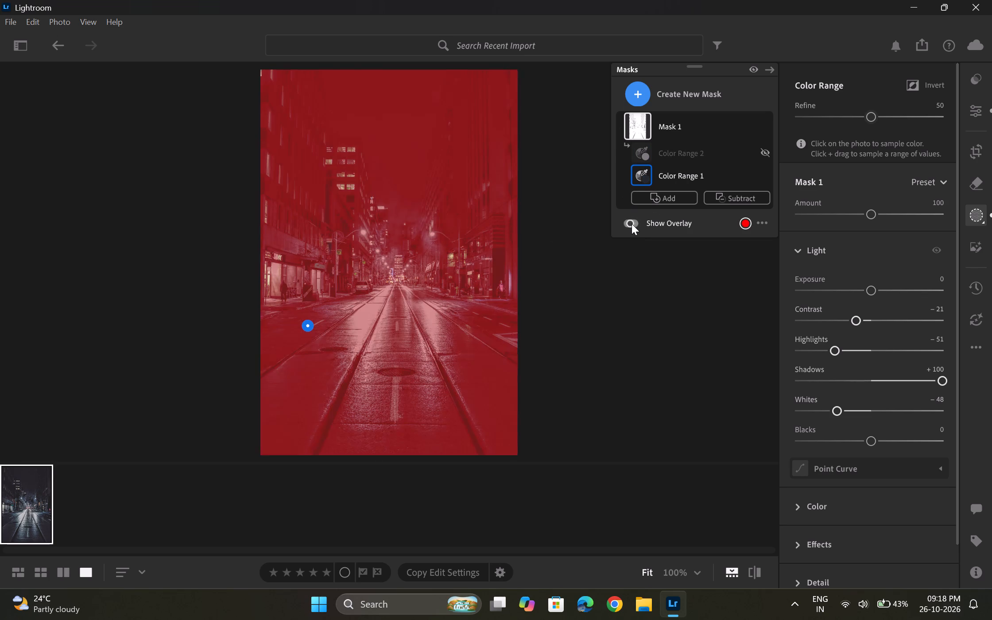
{"action": "double_click", "coordinate": [632, 224]}
{"action": "left_click_drag", "start_coordinate": [308, 326], "coordinate": [325, 315]}
{"action": "left_click_drag", "start_coordinate": [321, 318], "coordinate": [350, 299]}
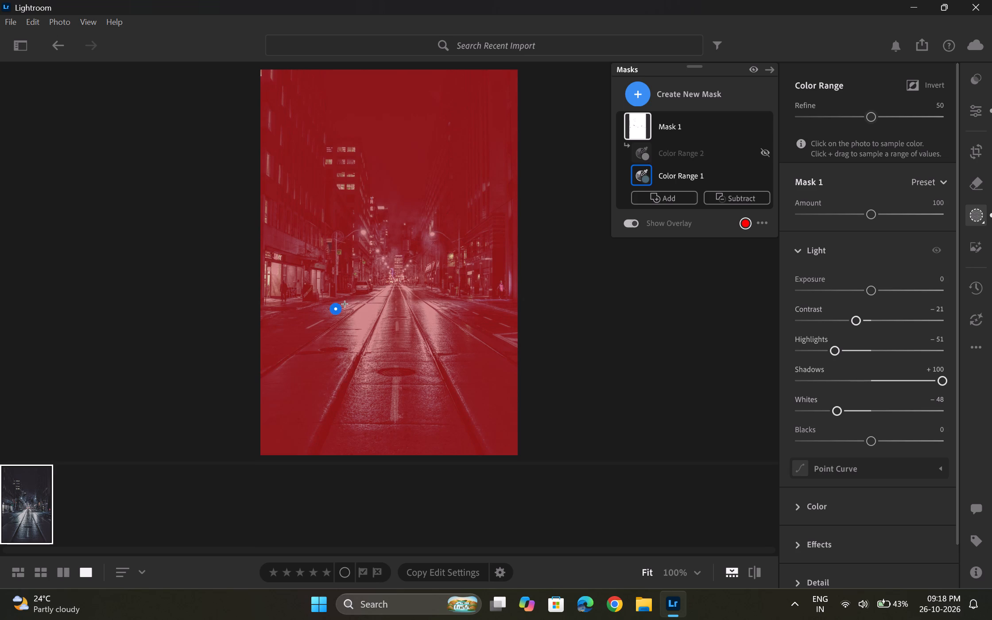
{"action": "left_click_drag", "start_coordinate": [337, 312], "coordinate": [323, 314]}
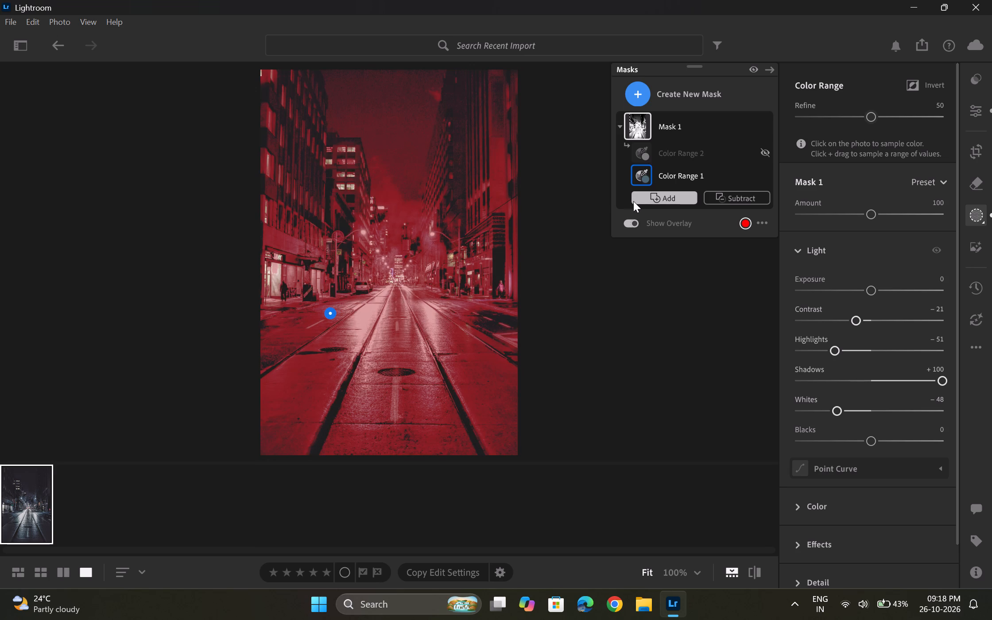
{"action": "left_click", "coordinate": [629, 227]}
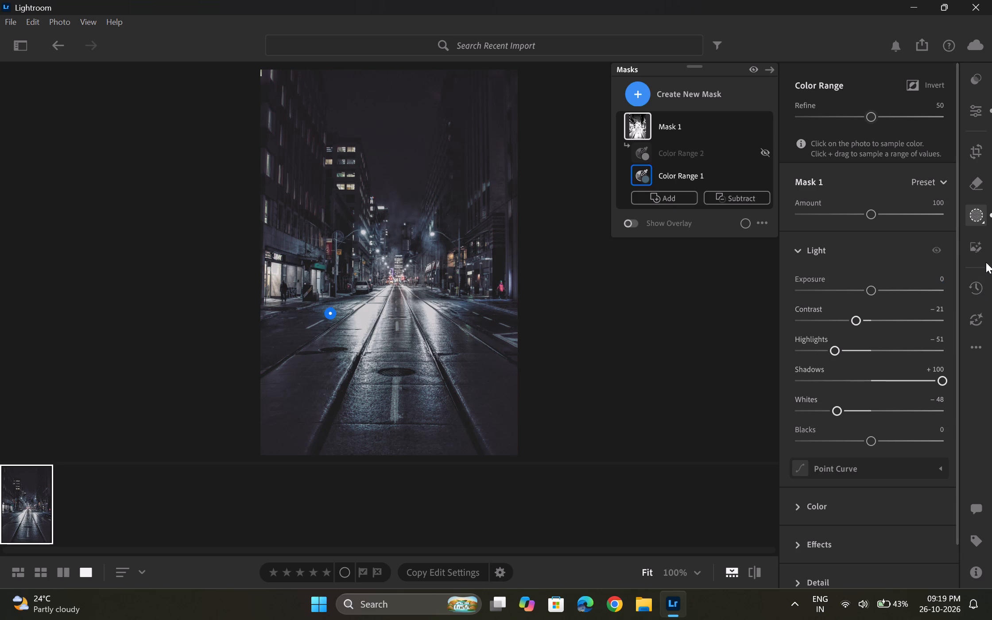
Add a Brush selection to Mask 1 at size 16 and paint down the dark building facades on the left of the street.
{"action": "left_click", "coordinate": [659, 203]}
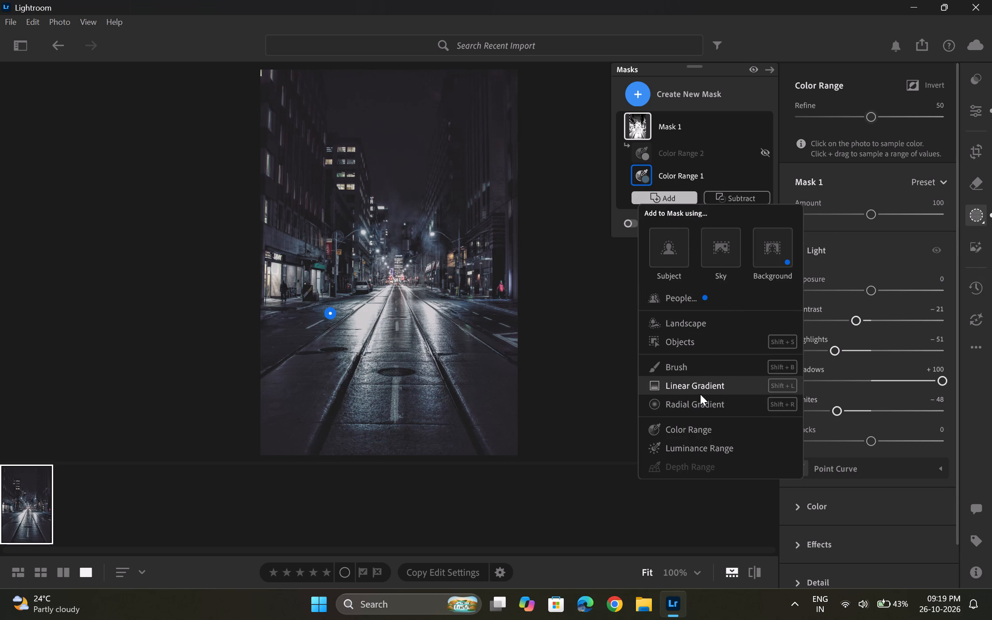
{"action": "left_click", "coordinate": [680, 372]}
{"action": "right_click", "coordinate": [316, 126]}
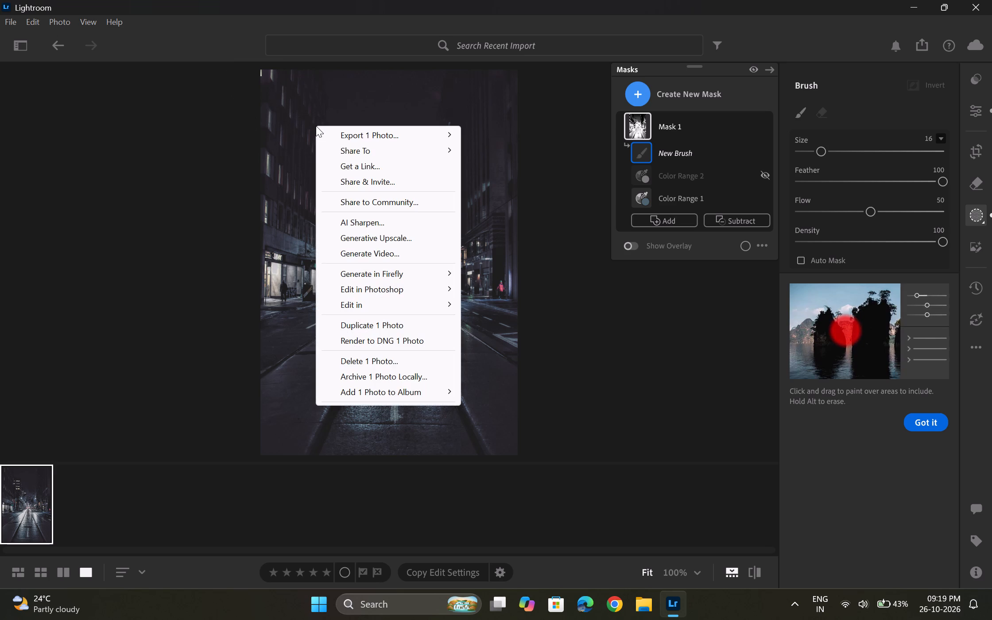
{"action": "left_click", "coordinate": [208, 147]}
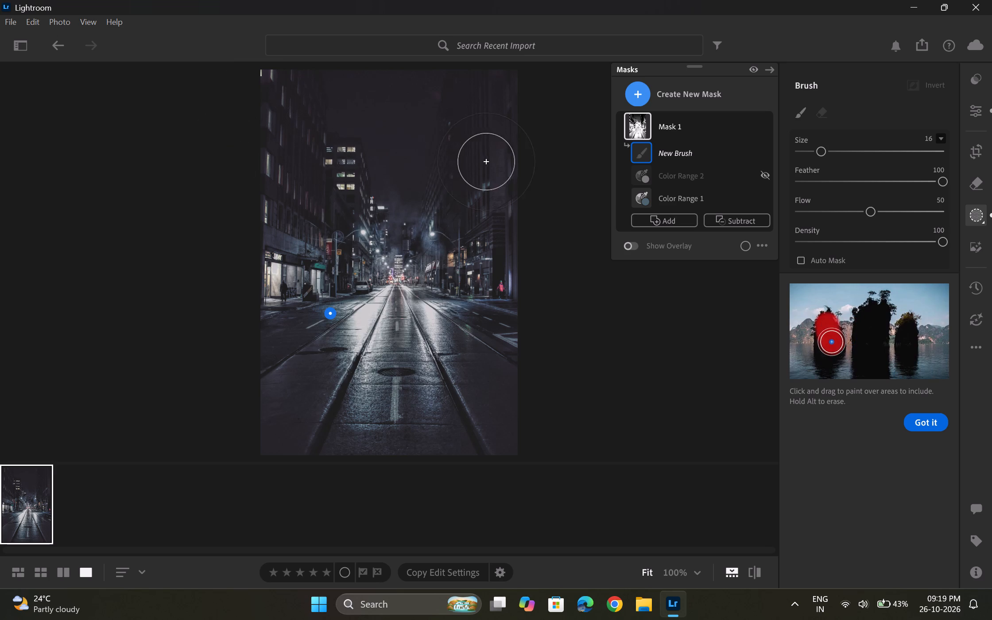
{"action": "right_click", "coordinate": [326, 172]}
{"action": "left_click", "coordinate": [214, 165]}
{"action": "left_click_drag", "start_coordinate": [293, 112], "coordinate": [294, 115]}
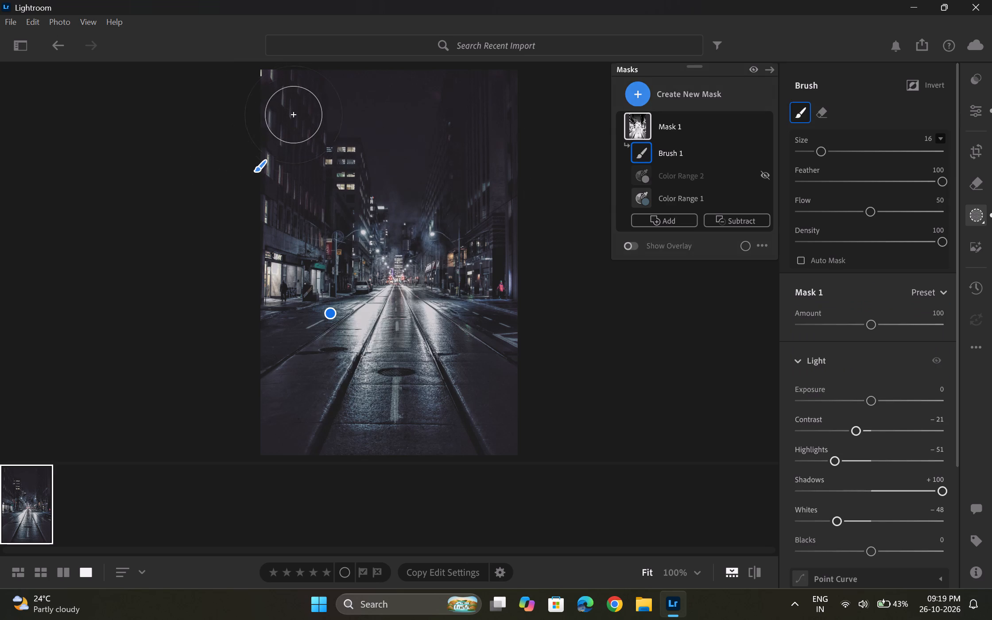
{"action": "left_click_drag", "start_coordinate": [294, 115], "coordinate": [288, 262]}
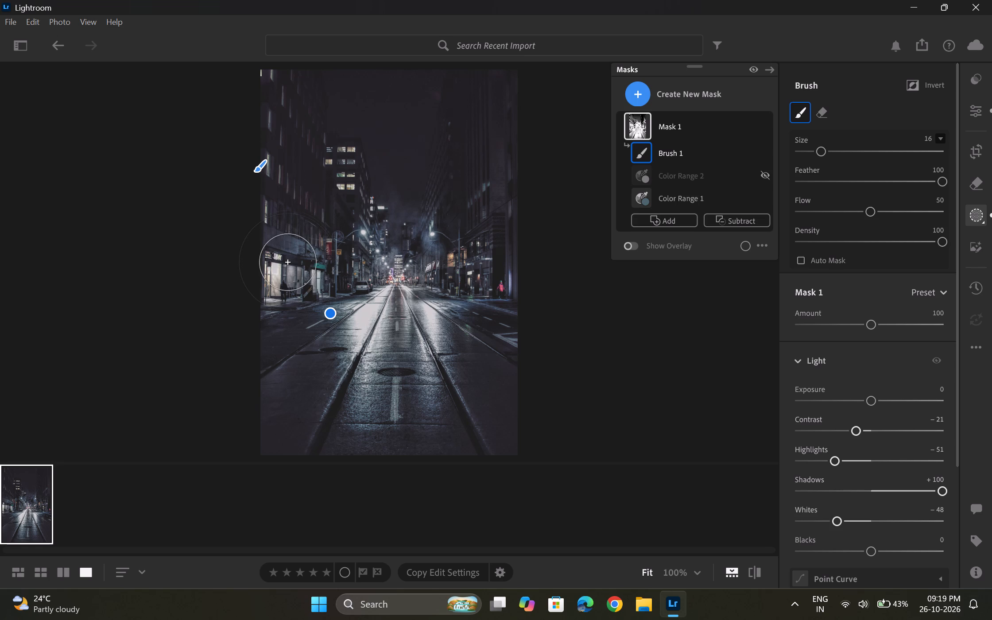
Shift the Brush 1 strokes upward and paint over the left facades again from the top to the shopfronts, checking coverage.
{"action": "left_click_drag", "start_coordinate": [265, 167], "coordinate": [291, 130]}
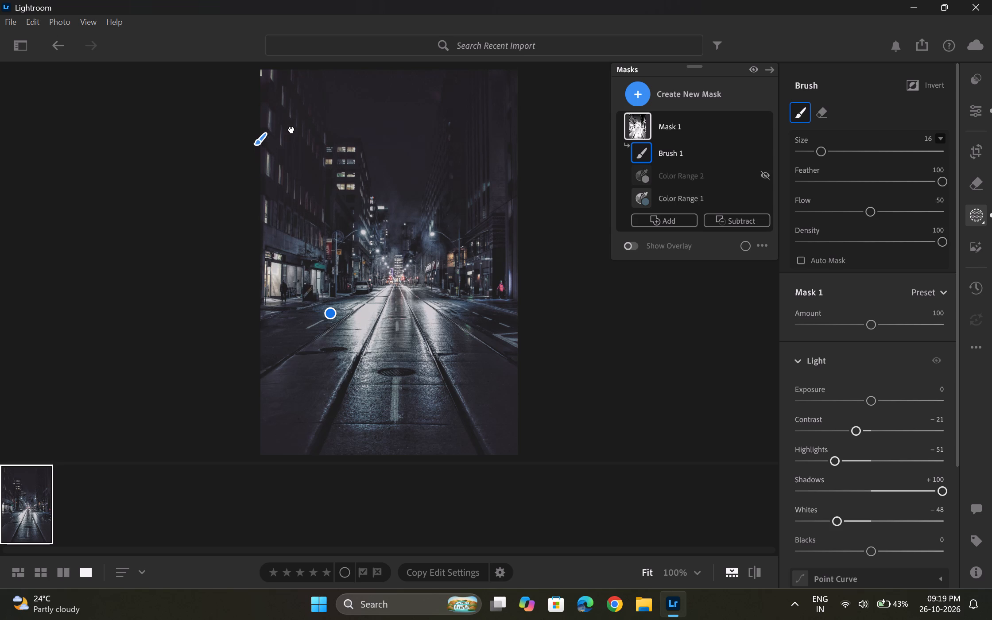
{"action": "left_click_drag", "start_coordinate": [291, 130], "coordinate": [295, 120]}
{"action": "left_click", "coordinate": [285, 110]}
{"action": "left_click", "coordinate": [287, 137]}
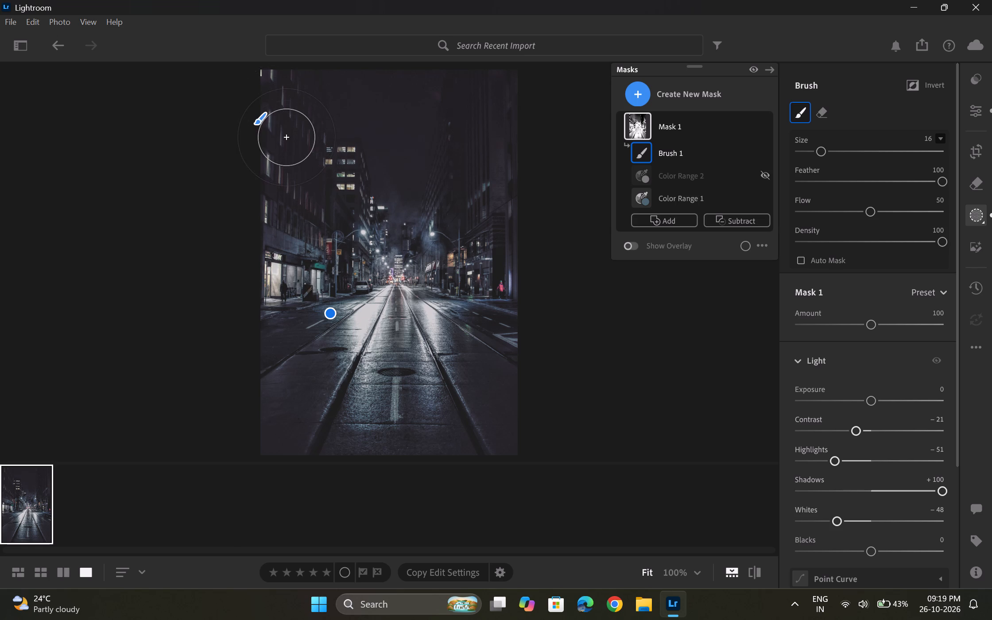
{"action": "double_click", "coordinate": [288, 166]}
{"action": "left_click_drag", "start_coordinate": [288, 166], "coordinate": [290, 177]}
{"action": "double_click", "coordinate": [294, 201]}
{"action": "left_click", "coordinate": [290, 226]}
{"action": "left_click", "coordinate": [291, 249]}
{"action": "left_click", "coordinate": [292, 260]}
{"action": "left_click", "coordinate": [263, 118]}
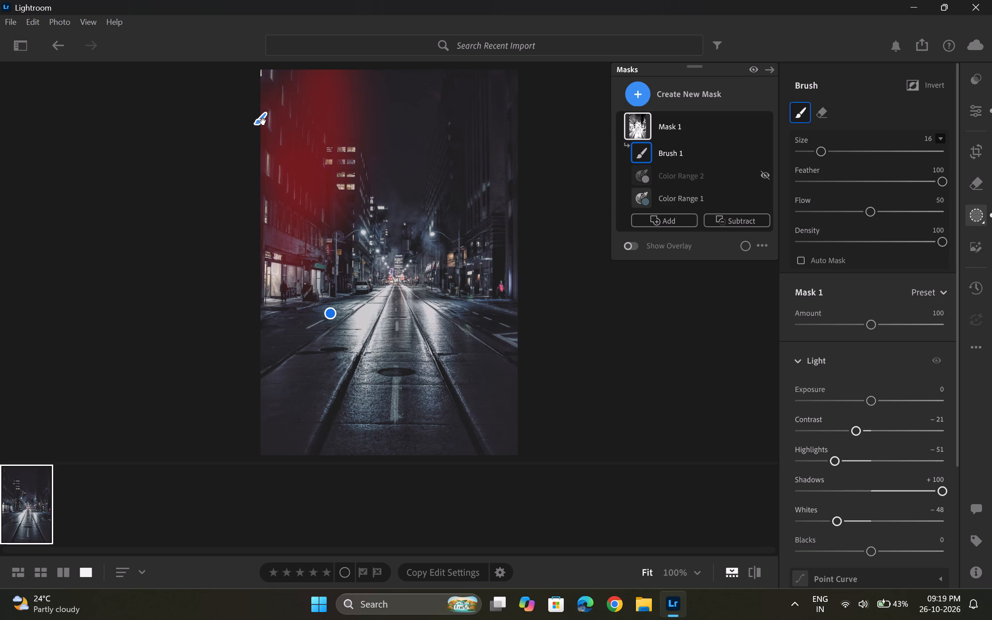
Paint Brush 1 at size 16 over the dark buildings on the right side of the street and check its coverage.
{"action": "left_click_drag", "start_coordinate": [480, 96], "coordinate": [489, 140]}
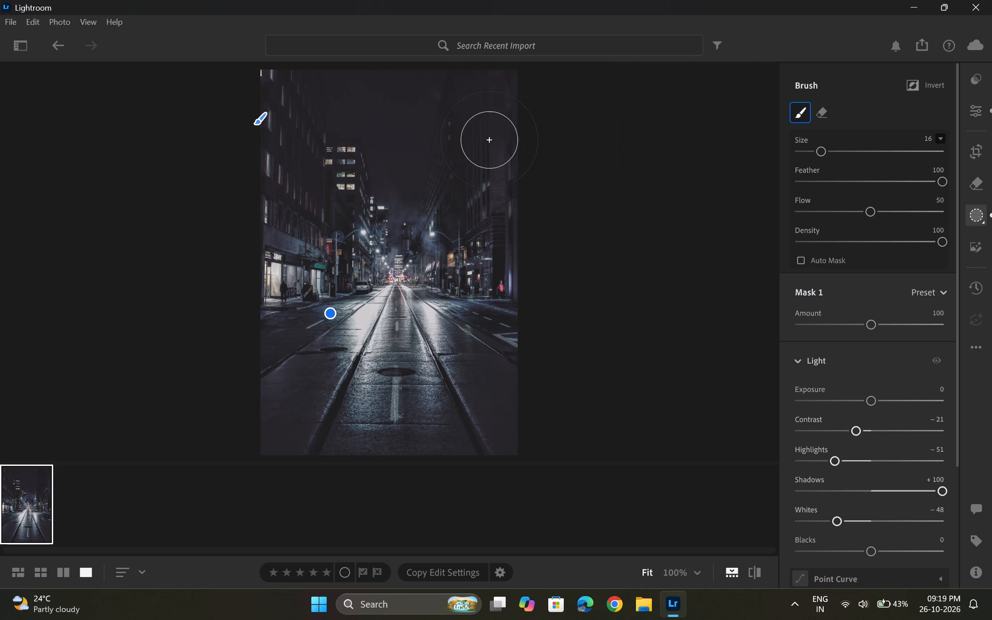
{"action": "left_click_drag", "start_coordinate": [489, 140], "coordinate": [492, 255]}
{"action": "left_click", "coordinate": [474, 126]}
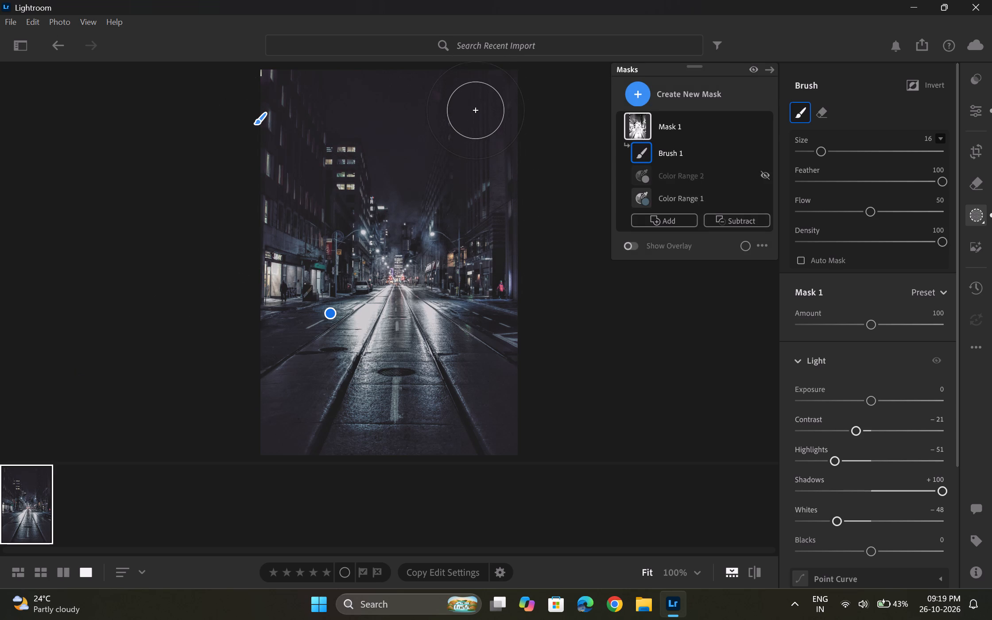
{"action": "left_click", "coordinate": [476, 110]}
{"action": "left_click", "coordinate": [483, 100]}
{"action": "left_click", "coordinate": [260, 120]}
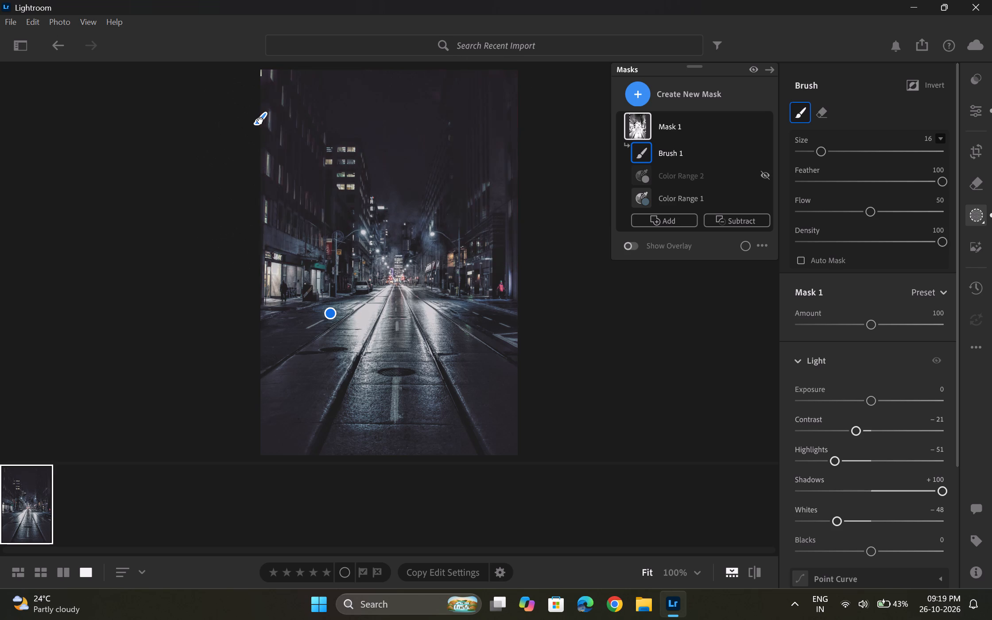
{"action": "left_click", "coordinate": [261, 120]}
{"action": "left_click", "coordinate": [261, 120]}
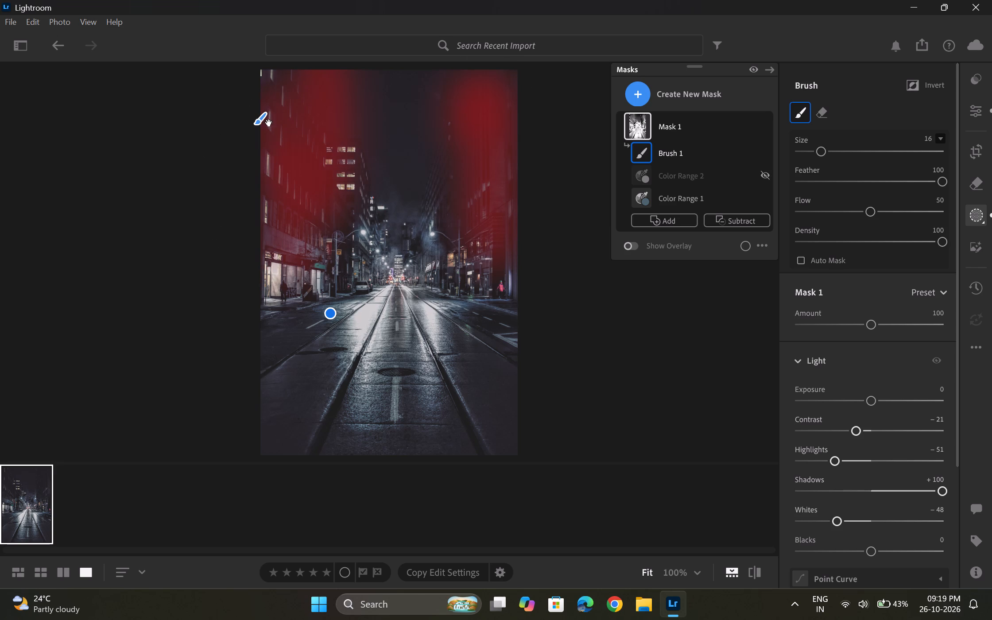
Reduce the brush size to 6 and paint along the inner edge of the right-hand buildings above the street lamp.
{"action": "scroll", "coordinate": [462, 227], "scroll_direction": "up", "scroll_amount": 4}
{"action": "scroll", "coordinate": [462, 228], "scroll_direction": "down", "scroll_amount": 11}
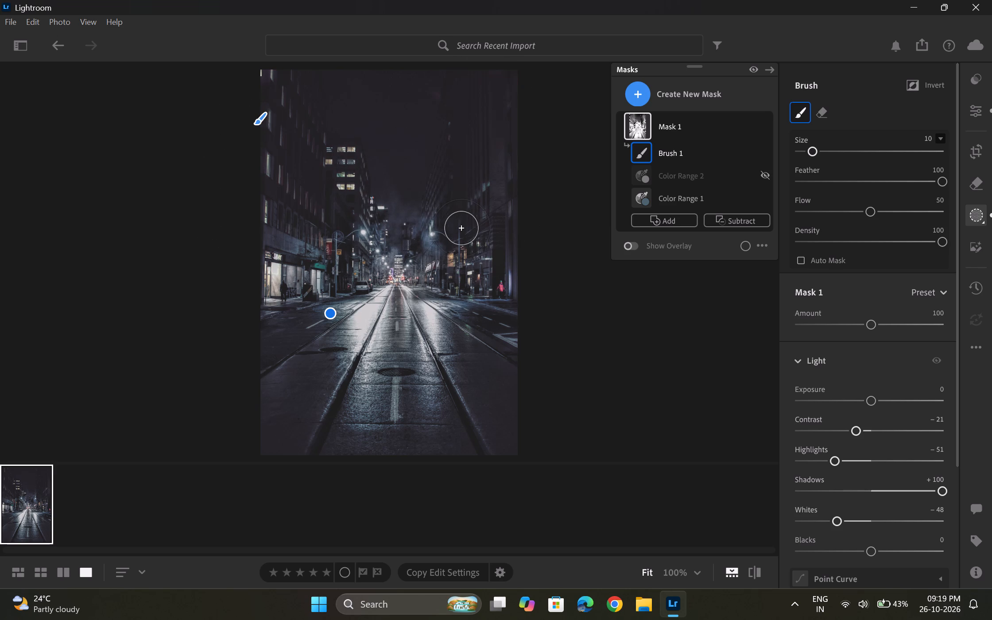
{"action": "scroll", "coordinate": [443, 181], "scroll_direction": "down", "scroll_amount": 6}
{"action": "scroll", "coordinate": [441, 183], "scroll_direction": "up", "scroll_amount": 2}
{"action": "left_click_drag", "start_coordinate": [441, 183], "coordinate": [429, 213]}
Show the mask overlay and hide Color Range 1, comparing Color Range 2 briefly, so only Brush 1 stays active in Mask 1.
{"action": "left_click", "coordinate": [630, 248]}
{"action": "left_click", "coordinate": [630, 248]}
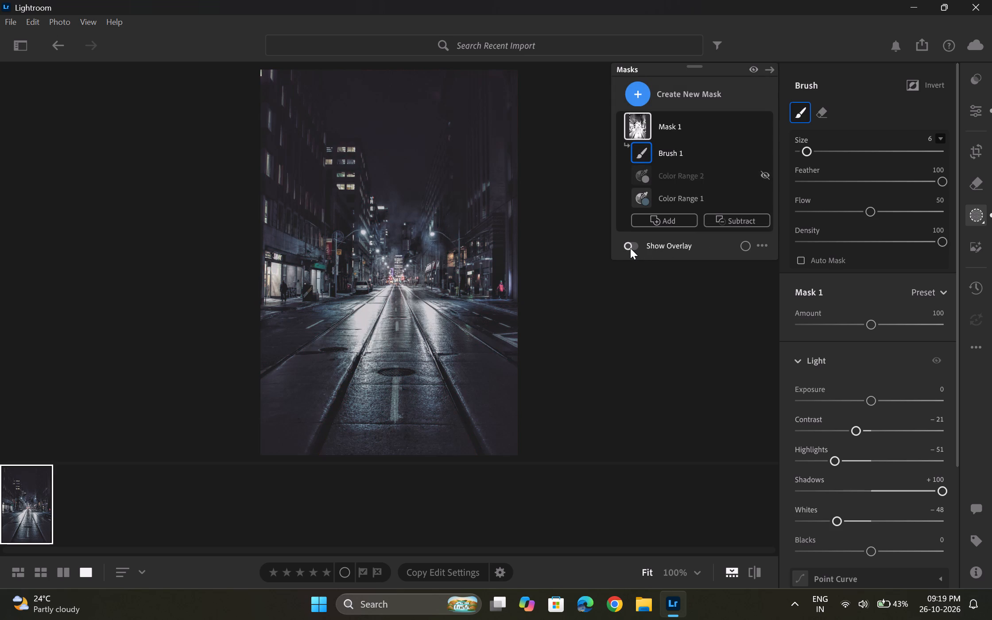
{"action": "left_click", "coordinate": [630, 248]}
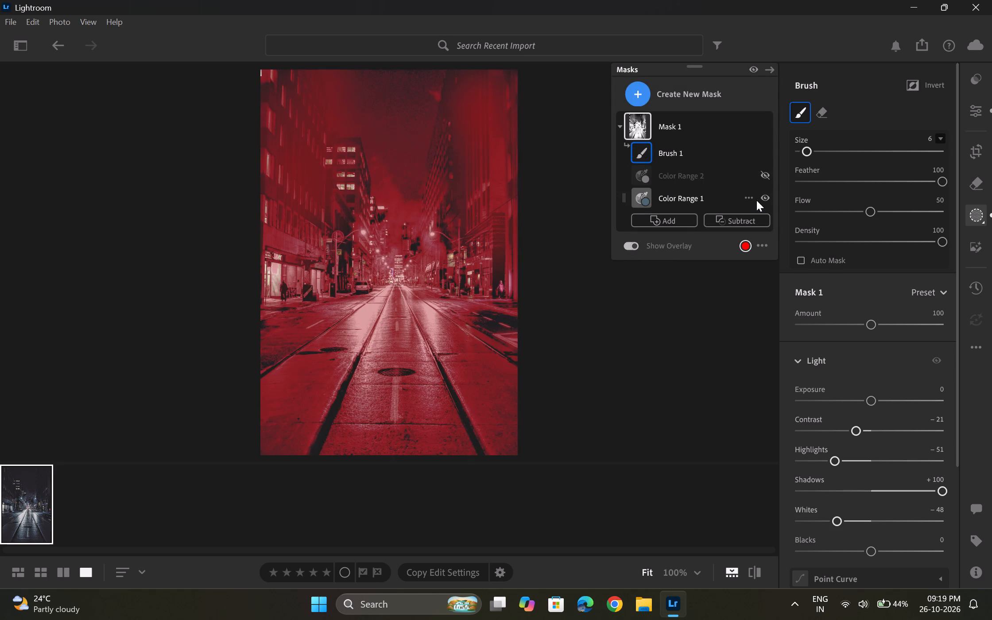
{"action": "left_click", "coordinate": [763, 200]}
{"action": "left_click", "coordinate": [764, 177]}
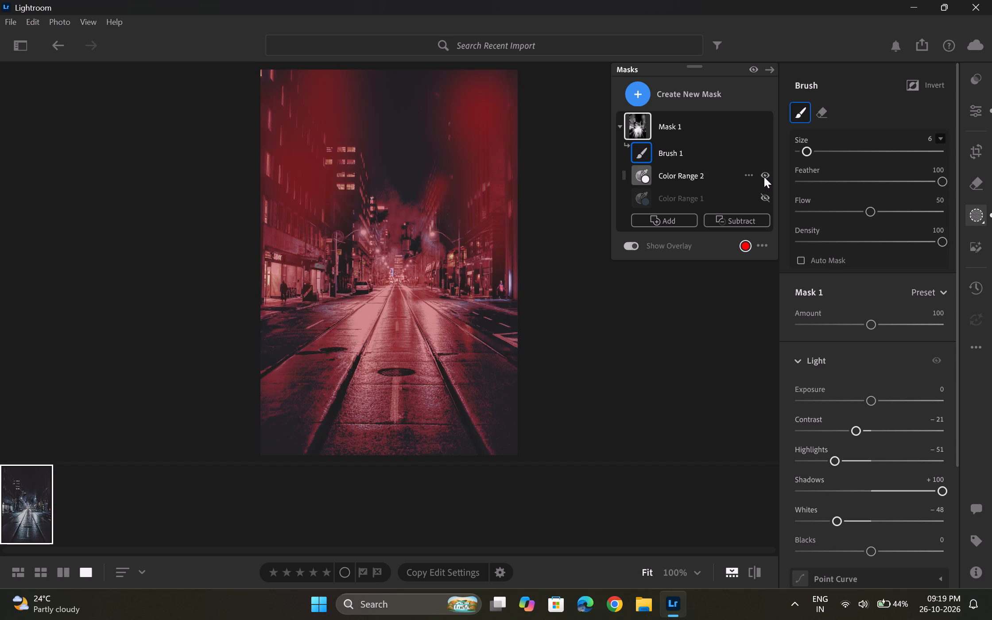
{"action": "left_click", "coordinate": [764, 178]}
{"action": "scroll", "coordinate": [707, 175], "scroll_direction": "down", "scroll_amount": 2}
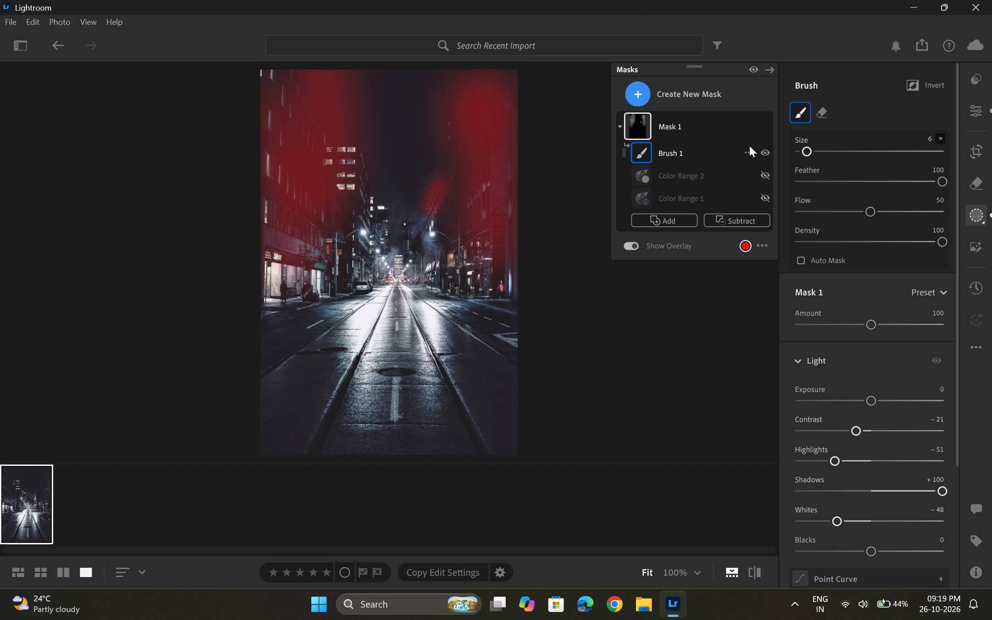
{"action": "left_click", "coordinate": [764, 127]}
{"action": "left_click", "coordinate": [764, 127]}
Extend Brush 1 at size 6 over the lit-window tower and the outer edge and lower facades of the left-hand buildings.
{"action": "left_click_drag", "start_coordinate": [359, 162], "coordinate": [352, 211]}
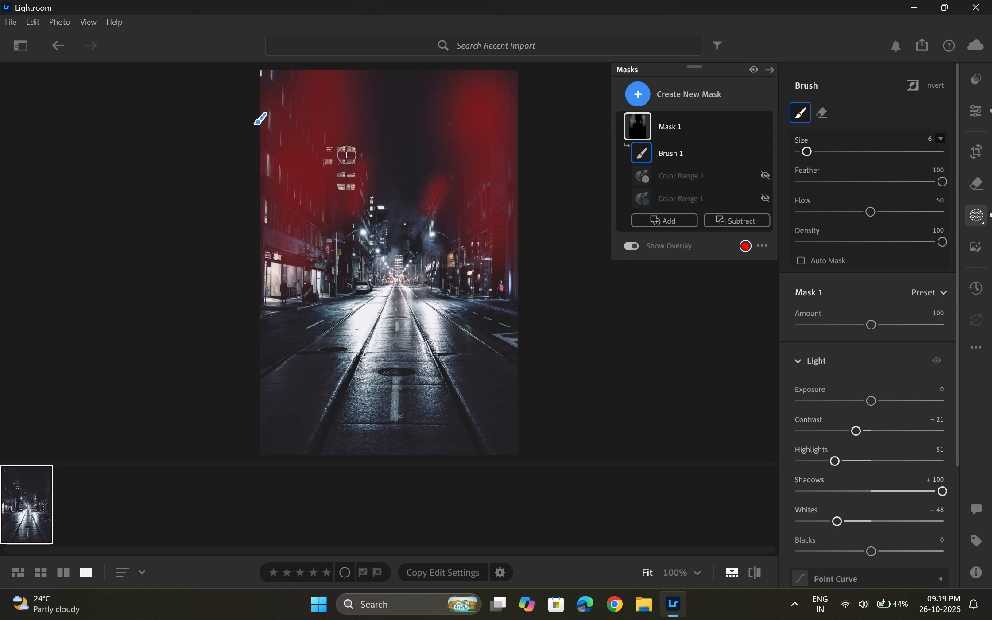
{"action": "left_click_drag", "start_coordinate": [348, 152], "coordinate": [353, 176]}
{"action": "left_click_drag", "start_coordinate": [267, 242], "coordinate": [269, 136]}
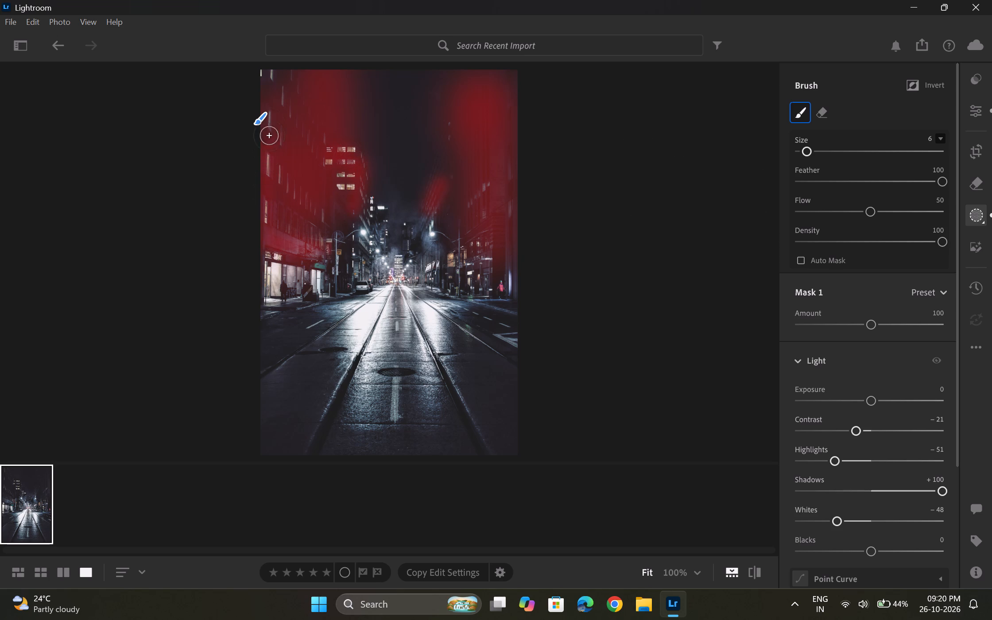
{"action": "left_click_drag", "start_coordinate": [269, 136], "coordinate": [315, 228]}
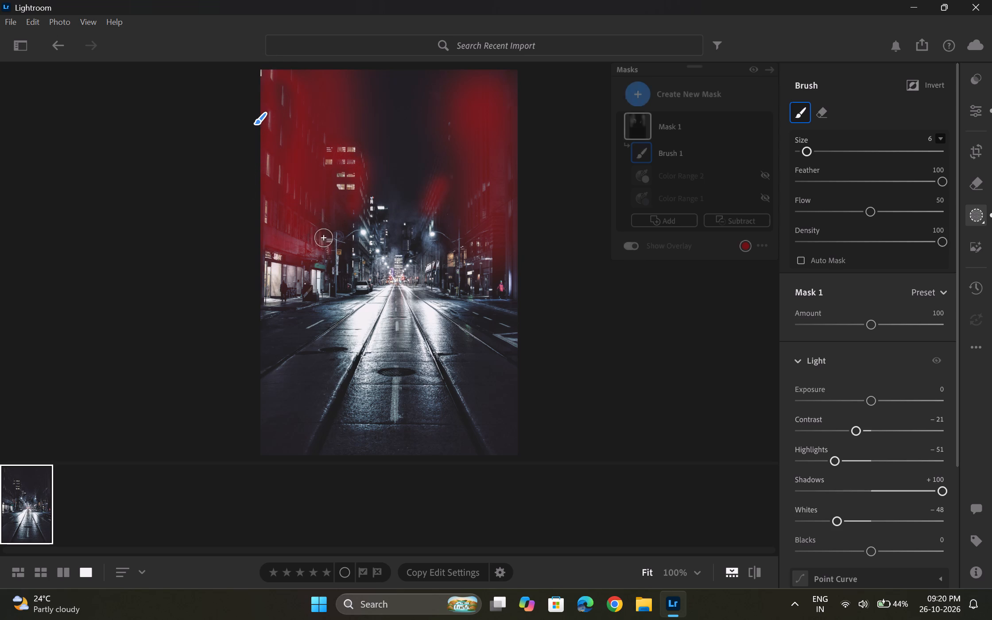
Extend Brush 1 at size 6 over the lower right-hand buildings, the distant buildings and the left street-level facades near the parked car.
{"action": "left_click_drag", "start_coordinate": [495, 282], "coordinate": [442, 227]}
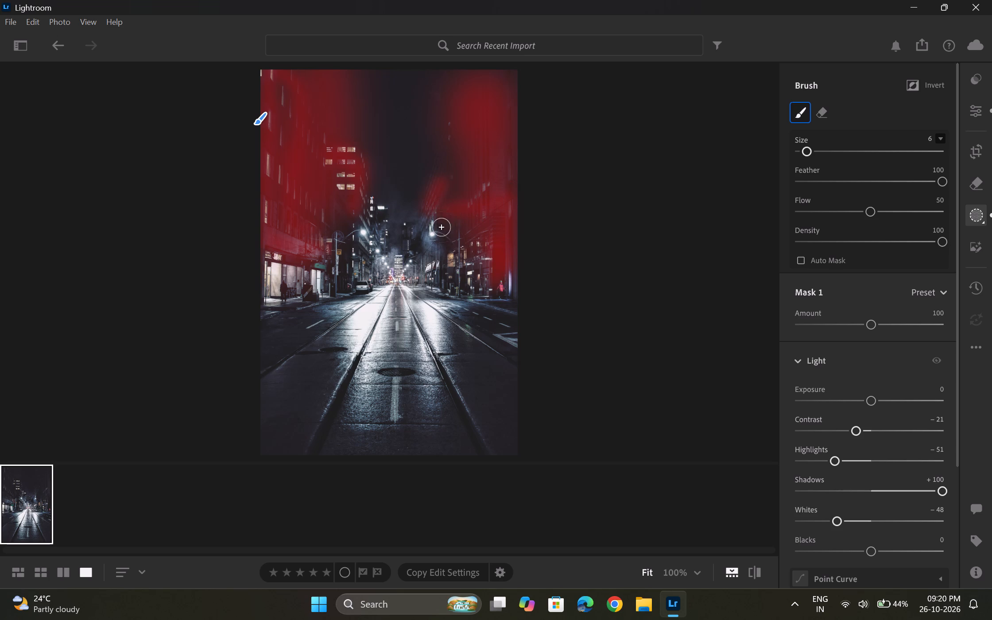
{"action": "left_click_drag", "start_coordinate": [442, 227], "coordinate": [423, 230]}
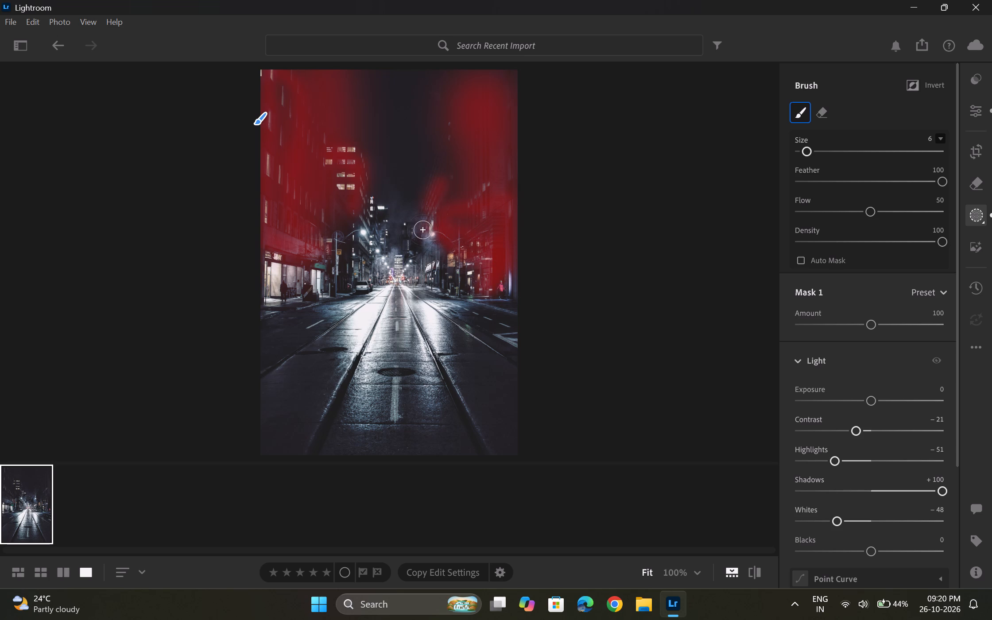
{"action": "left_click_drag", "start_coordinate": [423, 230], "coordinate": [428, 224]}
{"action": "left_click_drag", "start_coordinate": [383, 214], "coordinate": [387, 209]}
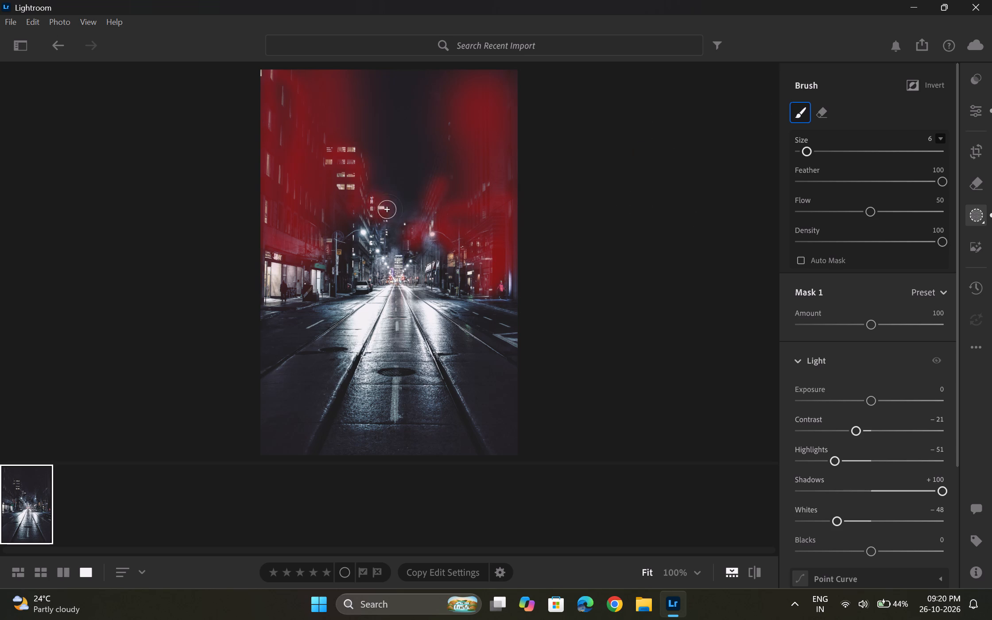
{"action": "left_click_drag", "start_coordinate": [387, 209], "coordinate": [376, 228]}
{"action": "scroll", "coordinate": [374, 229], "scroll_direction": "up", "scroll_amount": 1}
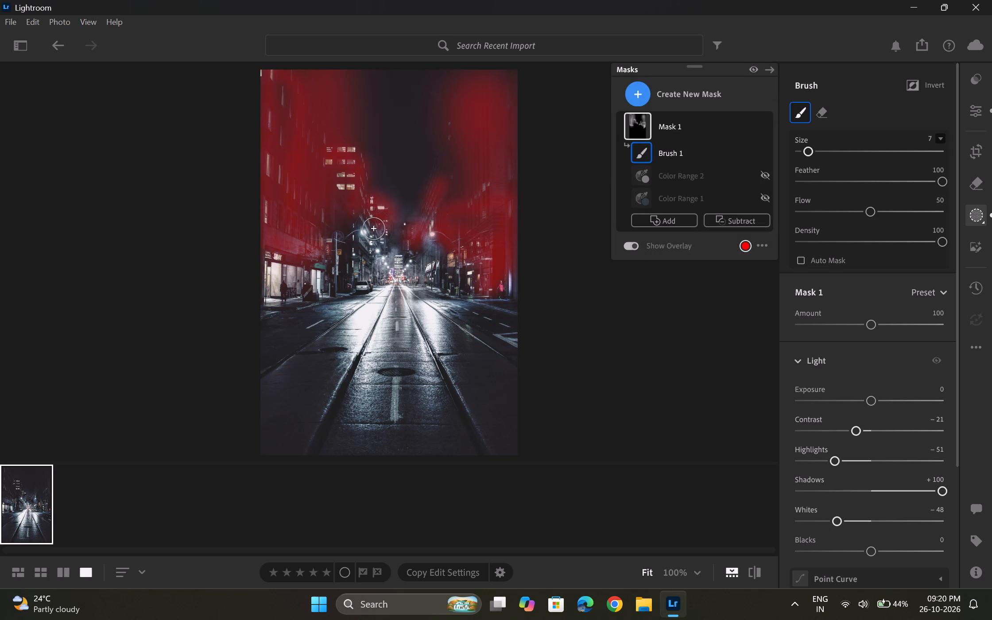
{"action": "scroll", "coordinate": [374, 229], "scroll_direction": "down", "scroll_amount": 1}
{"action": "left_click_drag", "start_coordinate": [359, 244], "coordinate": [347, 228]}
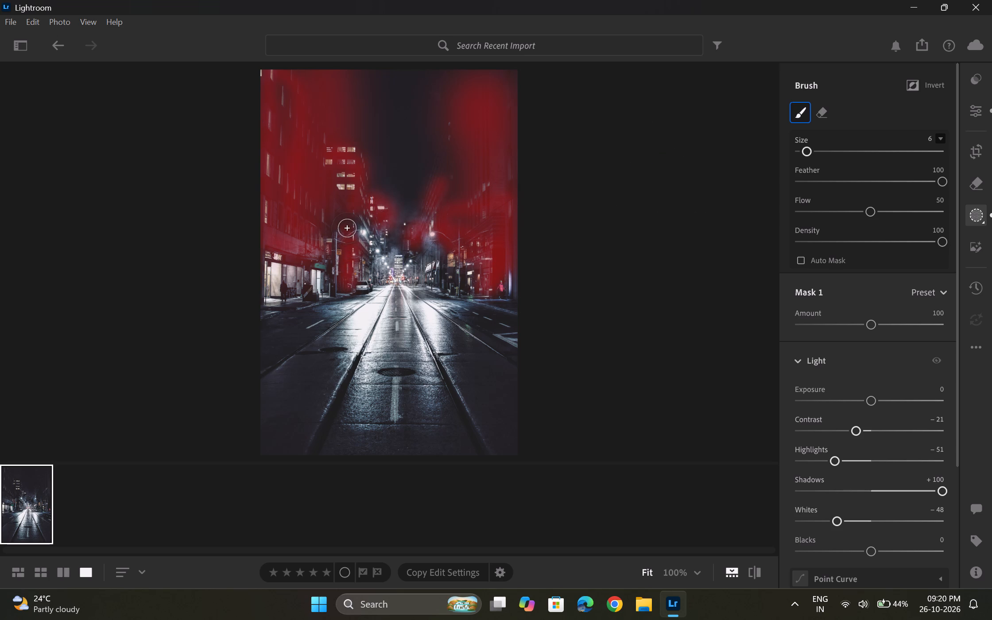
{"action": "left_click_drag", "start_coordinate": [347, 228], "coordinate": [363, 280]}
{"action": "left_click", "coordinate": [458, 282]}
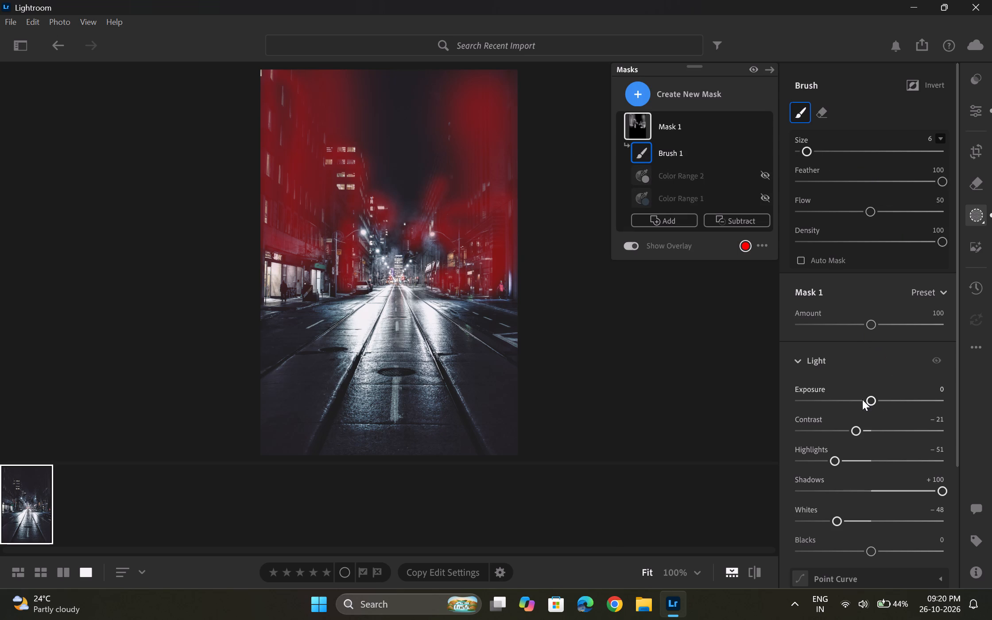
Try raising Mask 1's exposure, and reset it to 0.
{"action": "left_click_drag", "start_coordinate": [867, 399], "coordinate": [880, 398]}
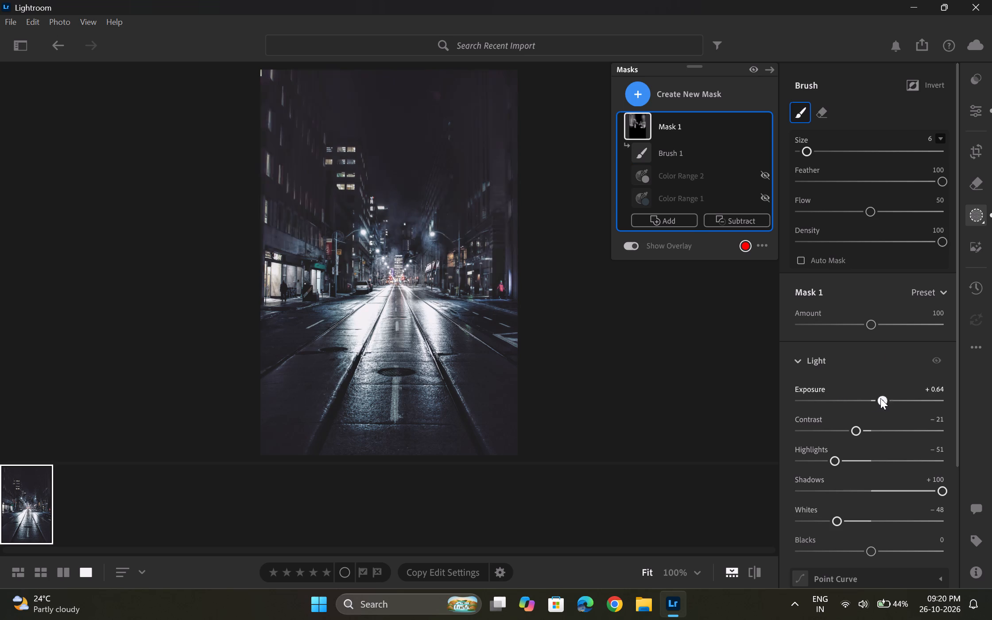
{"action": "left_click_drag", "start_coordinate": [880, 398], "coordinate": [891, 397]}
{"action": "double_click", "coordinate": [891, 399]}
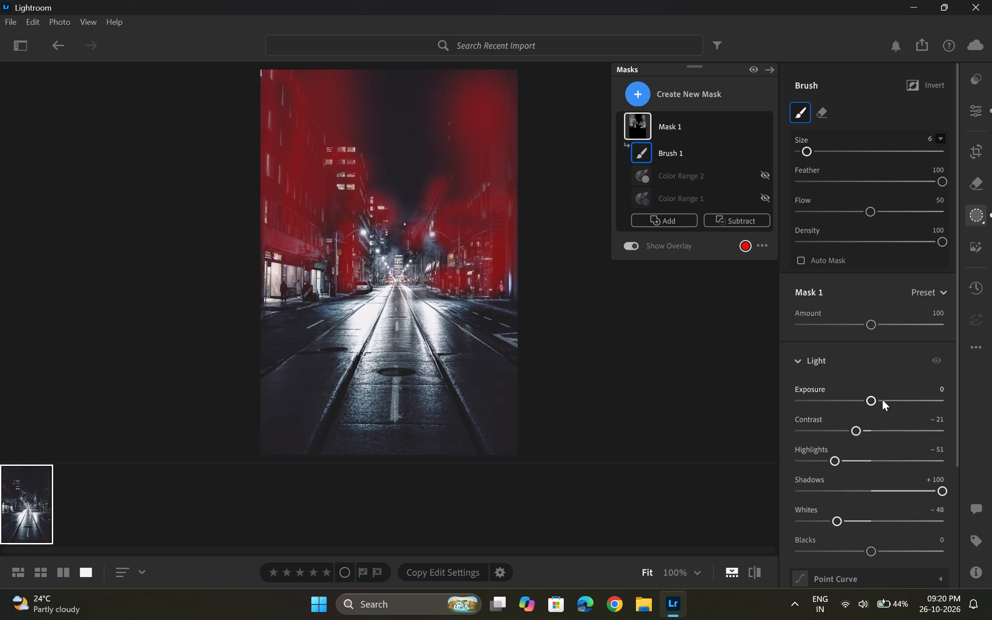
Turn off the mask overlay.
{"action": "left_click", "coordinate": [640, 252]}
{"action": "left_click", "coordinate": [636, 252]}
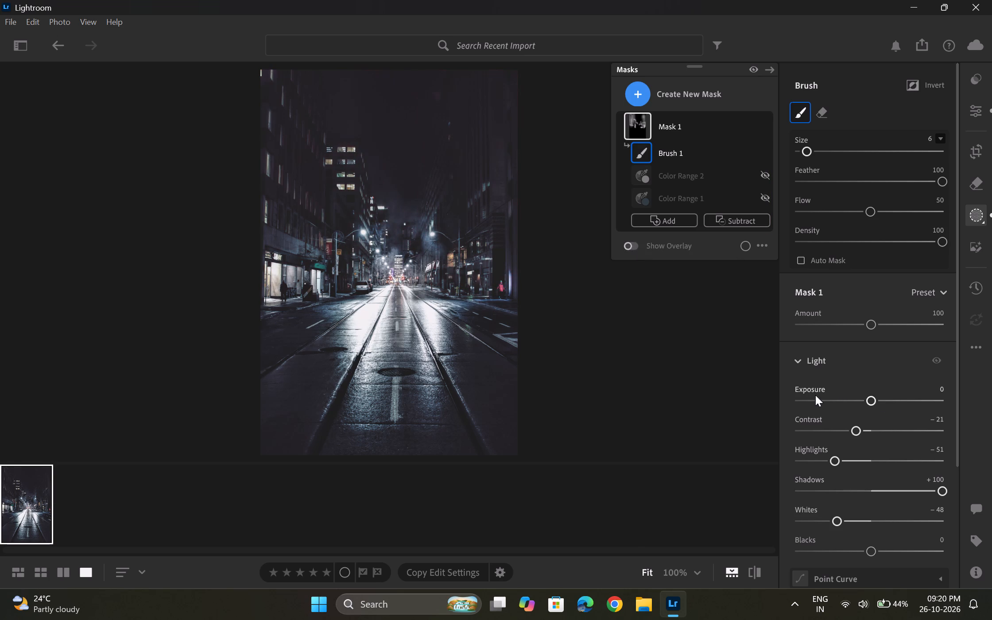
Reset Mask 1's contrast and highlights to 0 after trying extreme values for each.
{"action": "left_click_drag", "start_coordinate": [856, 428], "coordinate": [961, 433]}
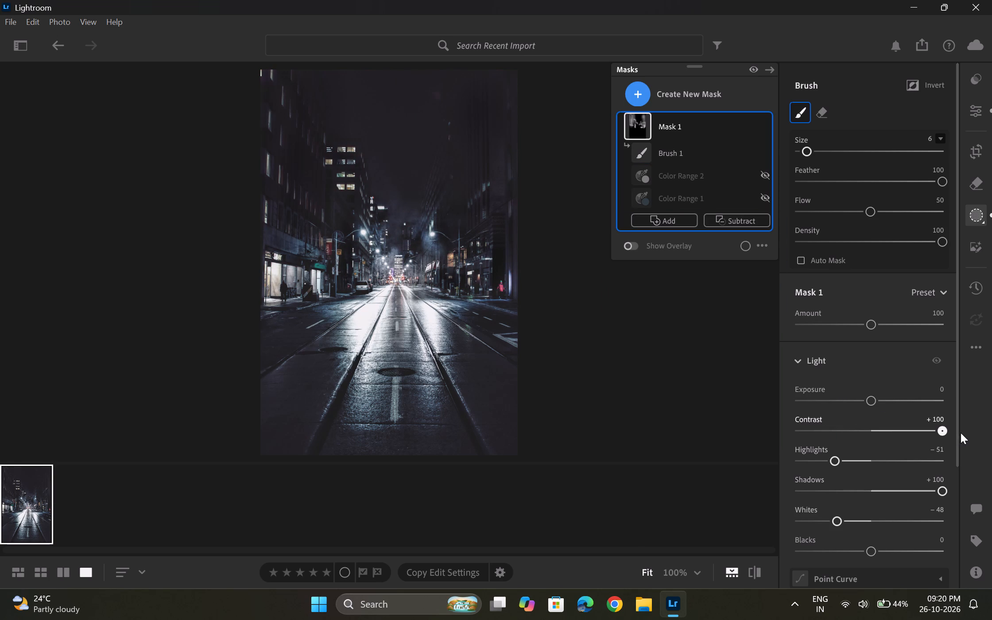
{"action": "left_click_drag", "start_coordinate": [961, 433], "coordinate": [961, 433]}
{"action": "double_click", "coordinate": [942, 434]}
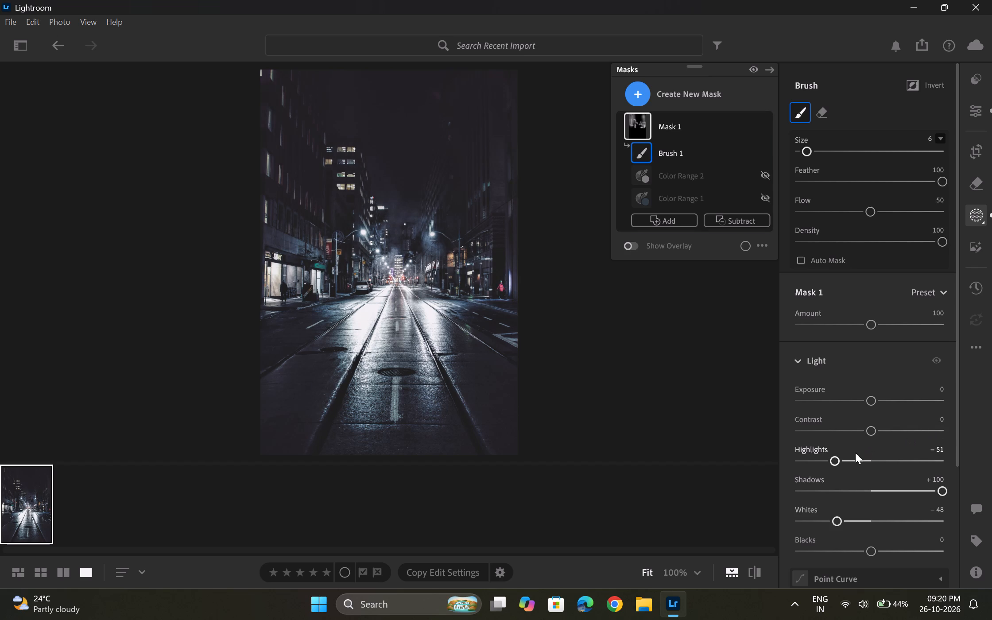
{"action": "left_click_drag", "start_coordinate": [832, 460], "coordinate": [806, 463]}
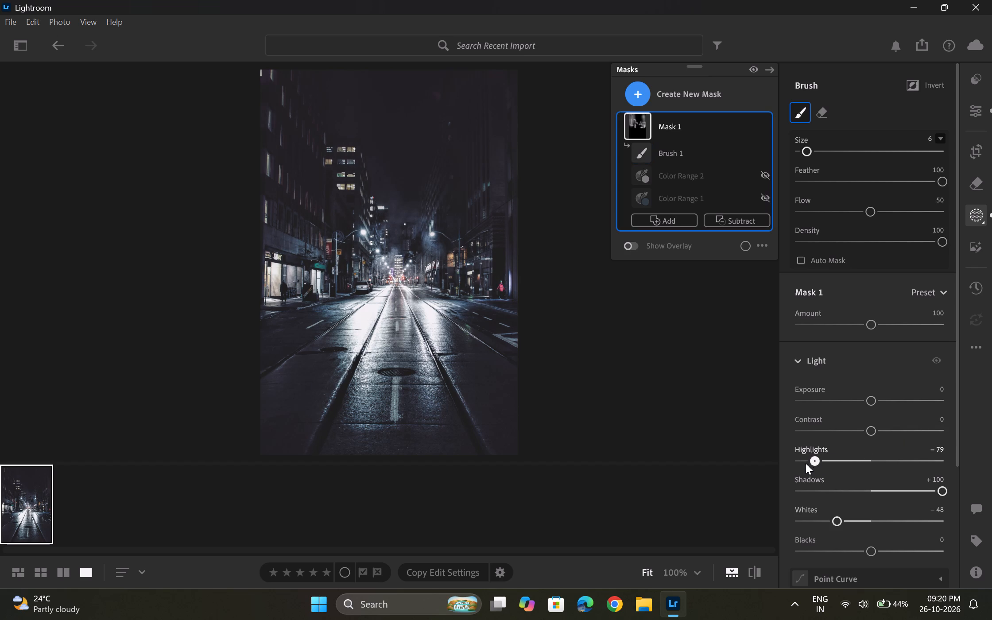
{"action": "left_click_drag", "start_coordinate": [806, 463], "coordinate": [939, 469]}
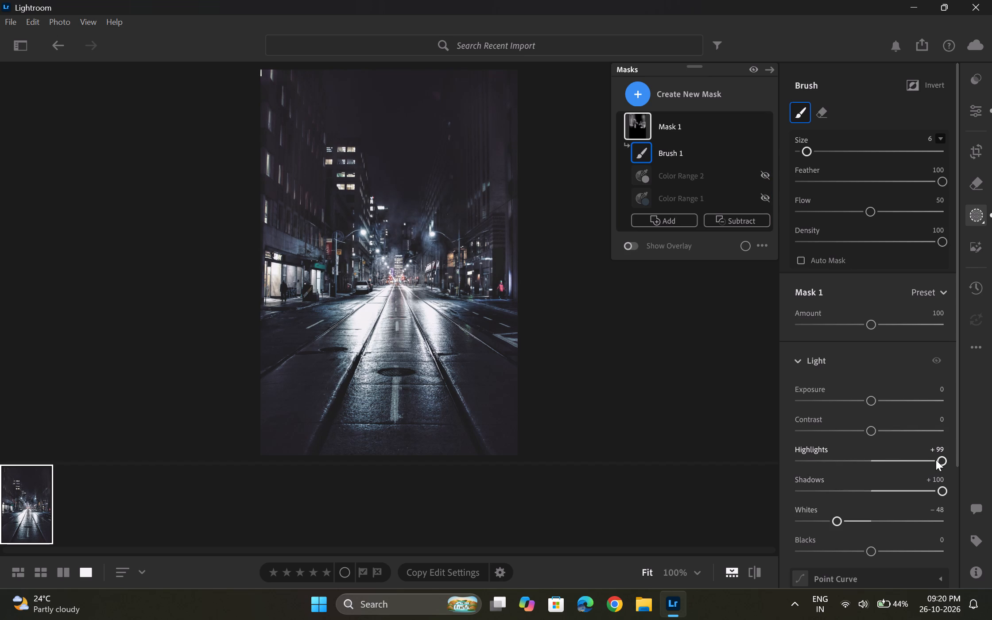
{"action": "left_click", "coordinate": [940, 459]}
{"action": "left_click", "coordinate": [940, 459]}
{"action": "double_click", "coordinate": [942, 460]}
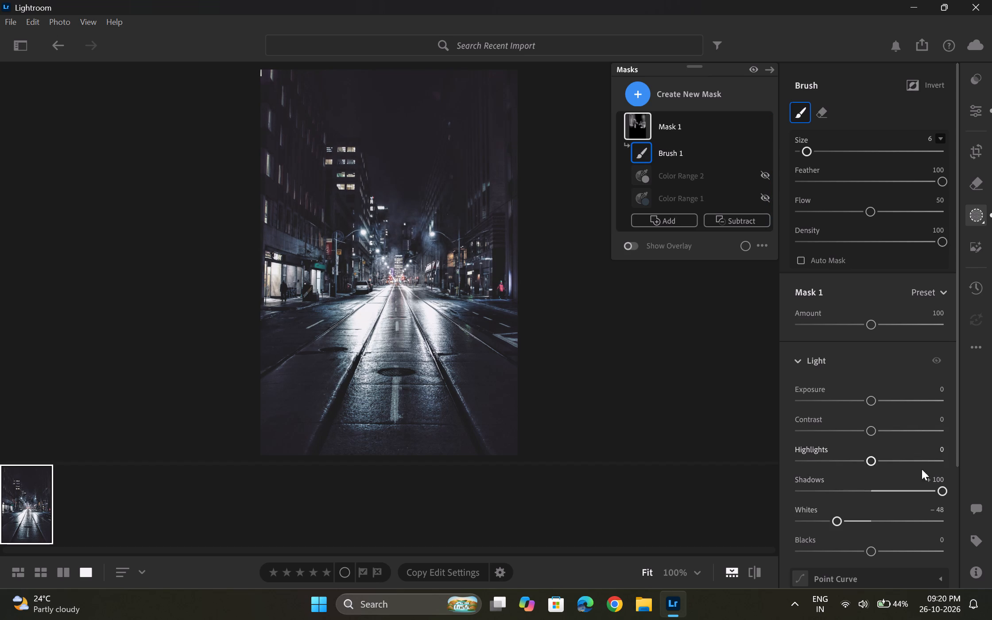
Set Mask 1's shadows to +14 and whites to −32.
{"action": "left_click_drag", "start_coordinate": [938, 490], "coordinate": [834, 494]}
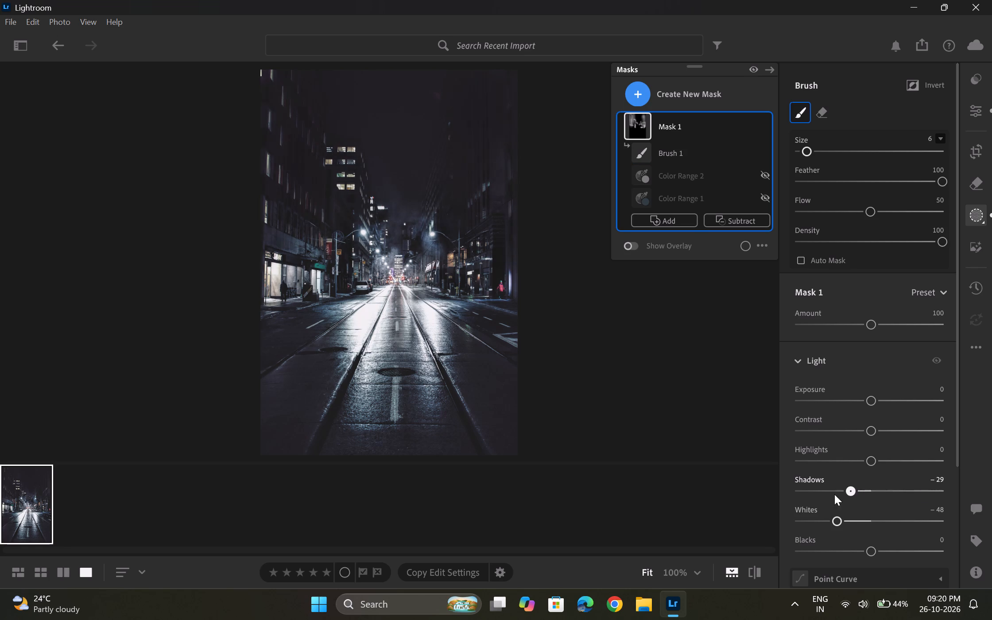
{"action": "left_click_drag", "start_coordinate": [834, 494], "coordinate": [876, 500]}
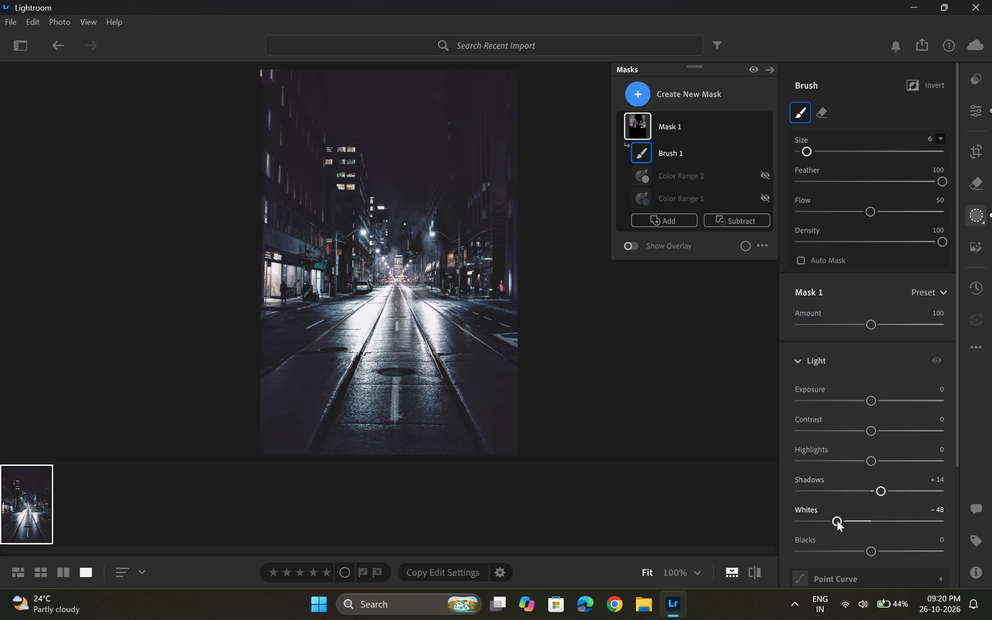
{"action": "left_click_drag", "start_coordinate": [837, 520], "coordinate": [832, 520]}
{"action": "left_click_drag", "start_coordinate": [831, 519], "coordinate": [947, 525]}
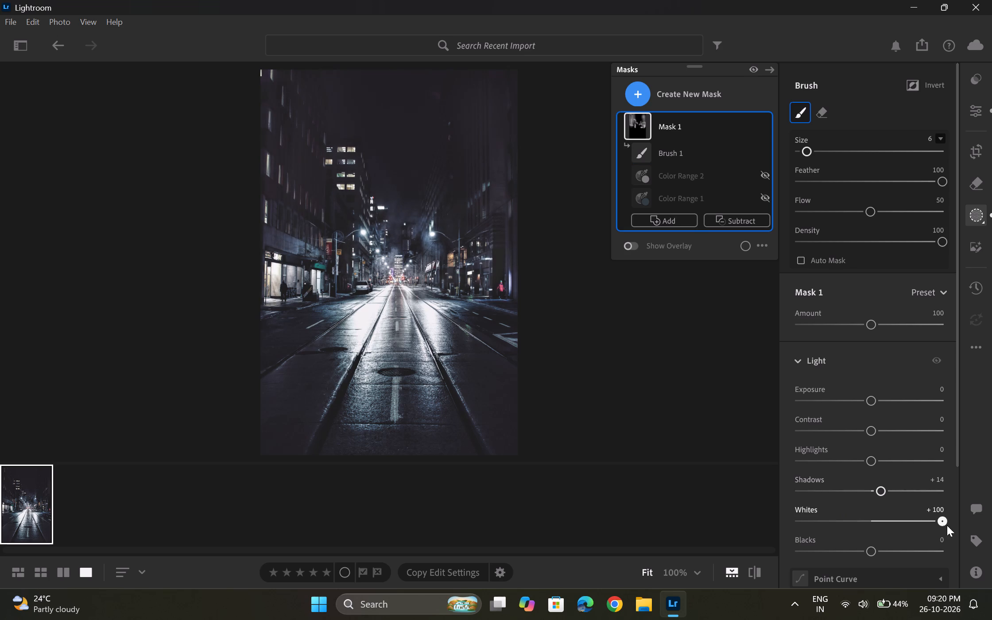
{"action": "left_click_drag", "start_coordinate": [947, 525], "coordinate": [848, 527]}
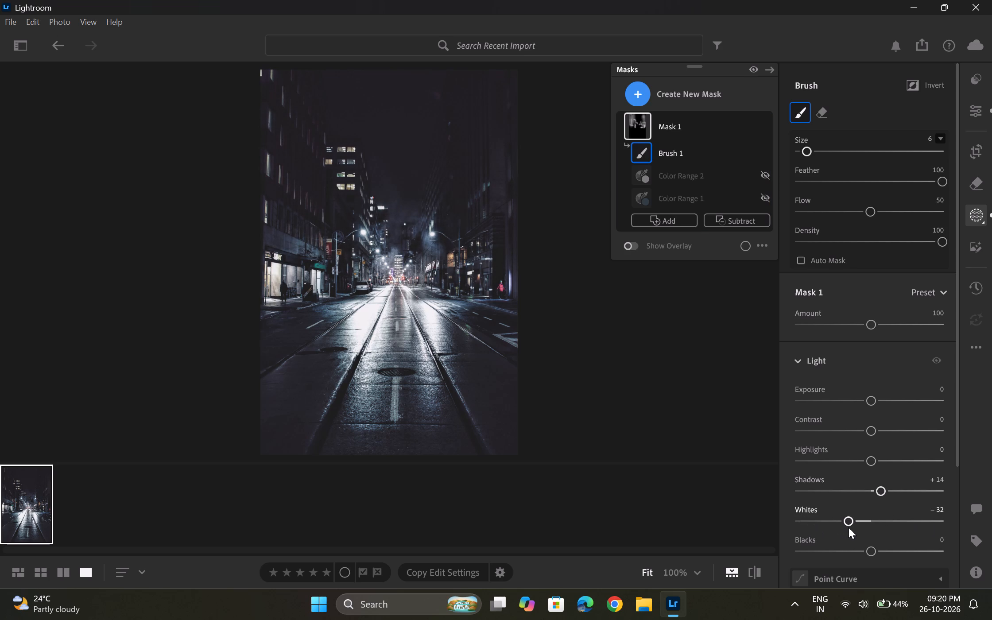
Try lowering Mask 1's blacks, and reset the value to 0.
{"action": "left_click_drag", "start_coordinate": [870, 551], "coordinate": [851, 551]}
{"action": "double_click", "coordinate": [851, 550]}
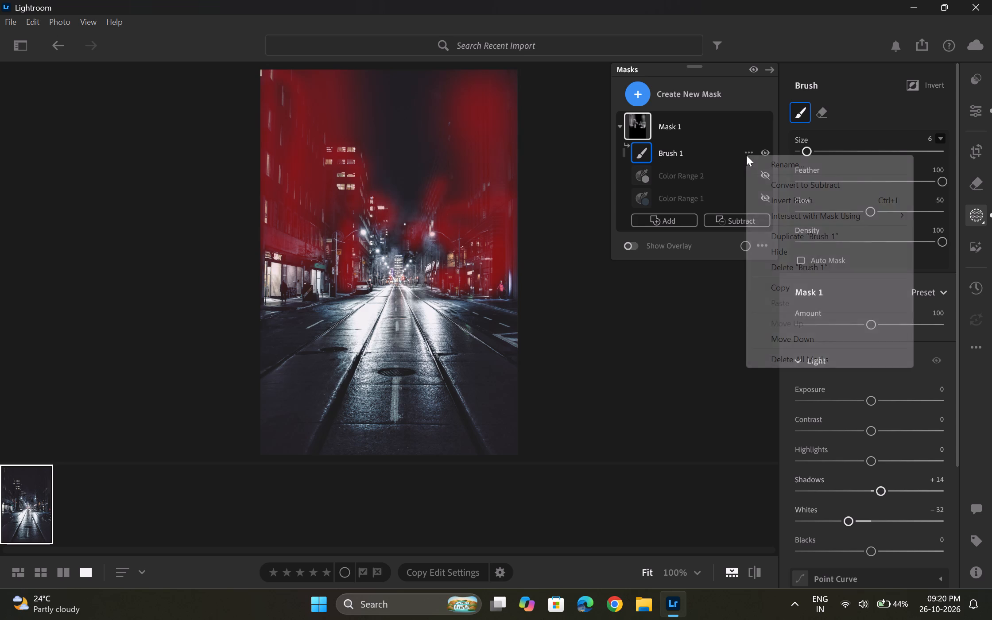
Delete the Brush 1 component from Mask 1.
{"action": "left_click", "coordinate": [746, 155]}
{"action": "left_click_drag", "start_coordinate": [790, 357], "coordinate": [809, 281]}
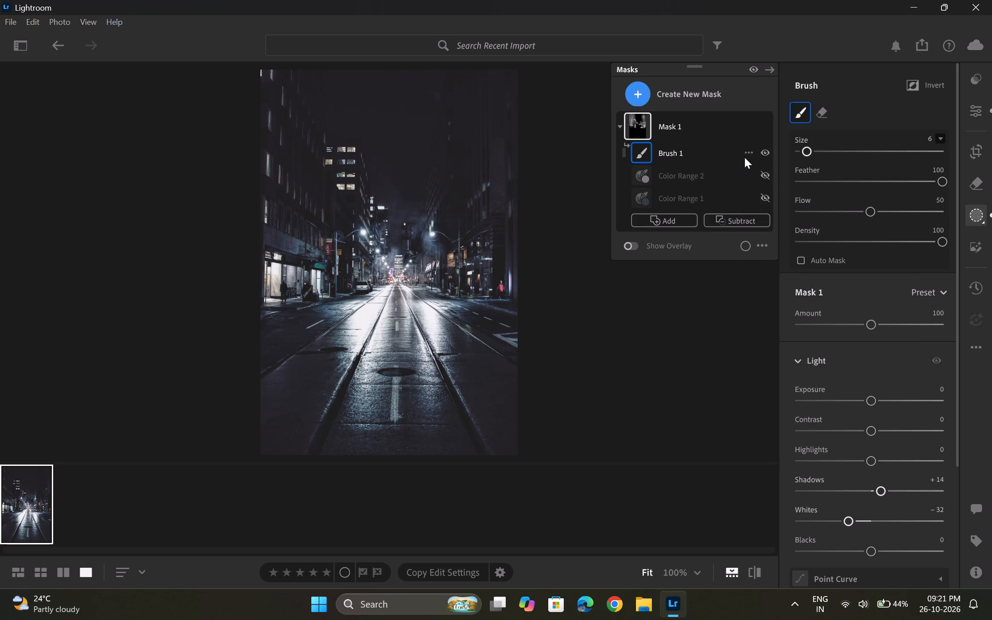
{"action": "left_click", "coordinate": [748, 154]}
{"action": "left_click", "coordinate": [790, 271]}
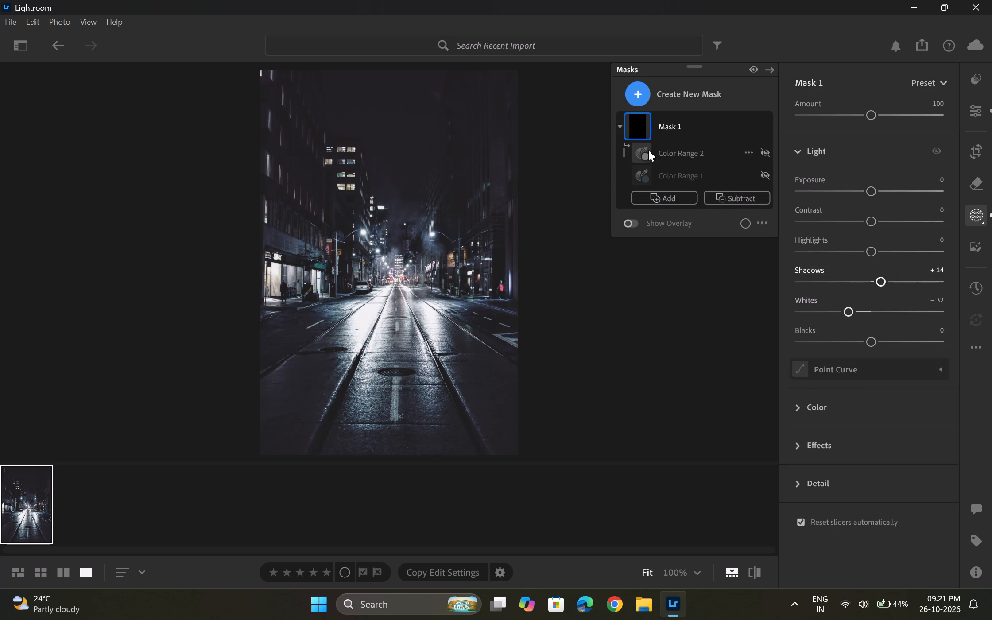
{"action": "left_click", "coordinate": [618, 364]}
Examine the photo at 100% from the dark sky and lit windows down to the street lights and wet road.
{"action": "left_click", "coordinate": [975, 82]}
{"action": "scroll", "coordinate": [458, 241], "scroll_direction": "up", "scroll_amount": 1}
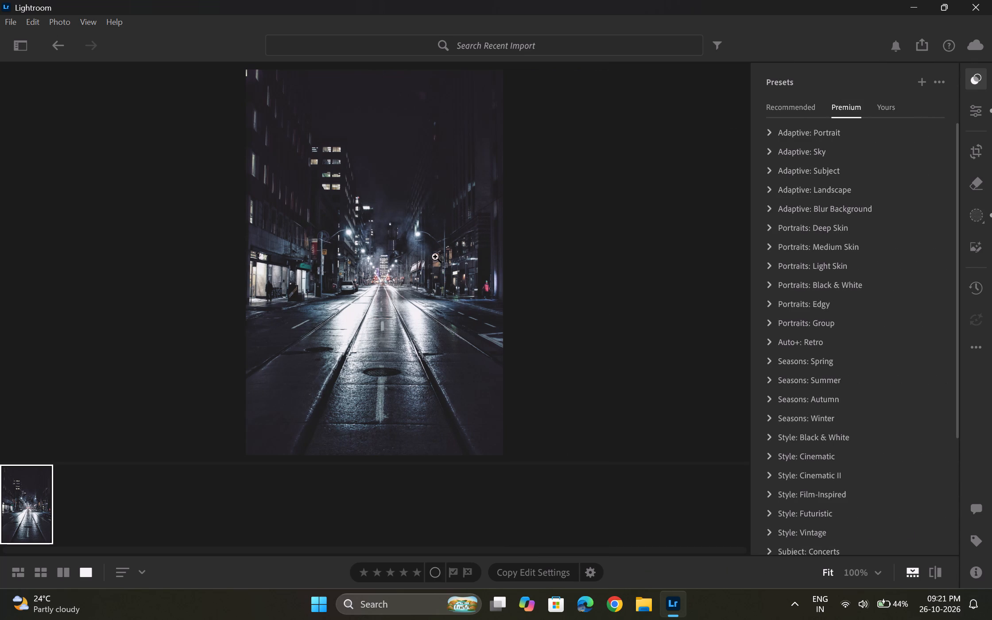
{"action": "left_click", "coordinate": [379, 266]}
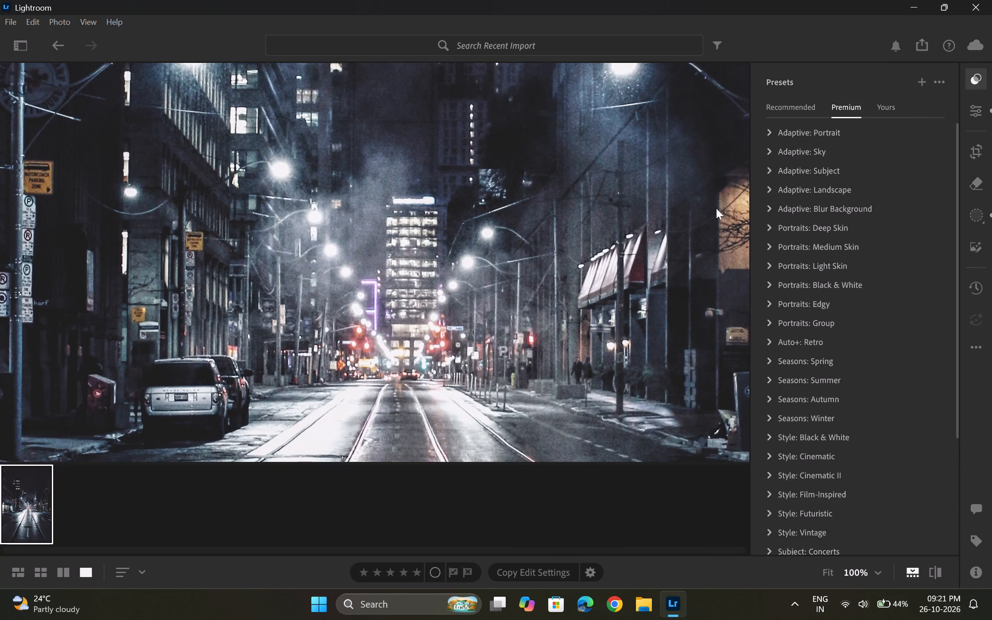
{"action": "scroll", "coordinate": [380, 302], "scroll_direction": "down", "scroll_amount": 9}
{"action": "scroll", "coordinate": [376, 275], "scroll_direction": "up", "scroll_amount": 8}
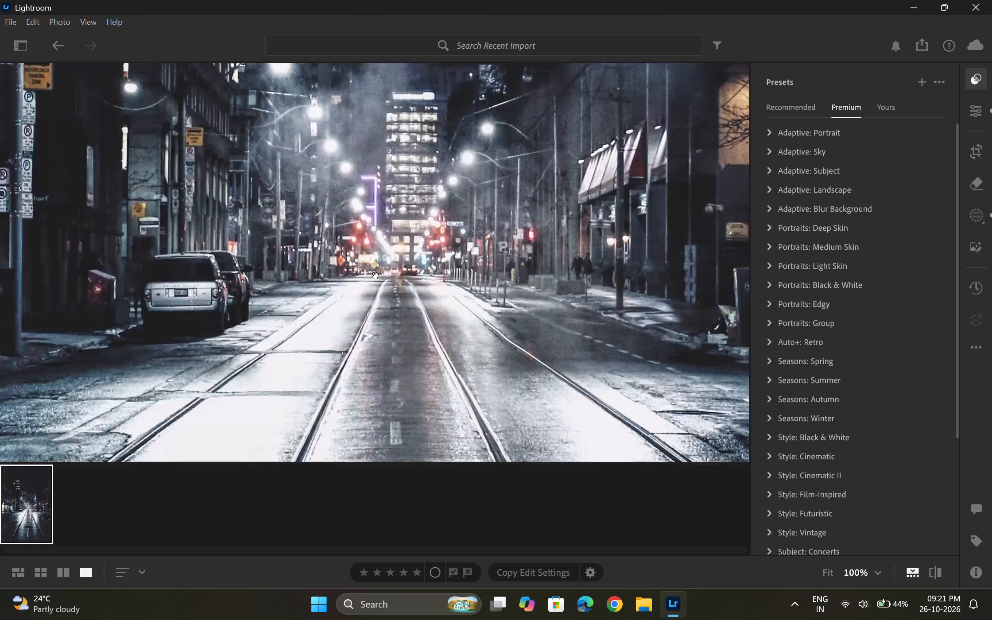
{"action": "scroll", "coordinate": [375, 275], "scroll_direction": "up", "scroll_amount": 3}
{"action": "scroll", "coordinate": [374, 275], "scroll_direction": "down", "scroll_amount": 3}
{"action": "middle_click_drag", "start_coordinate": [372, 276], "coordinate": [247, 296]}
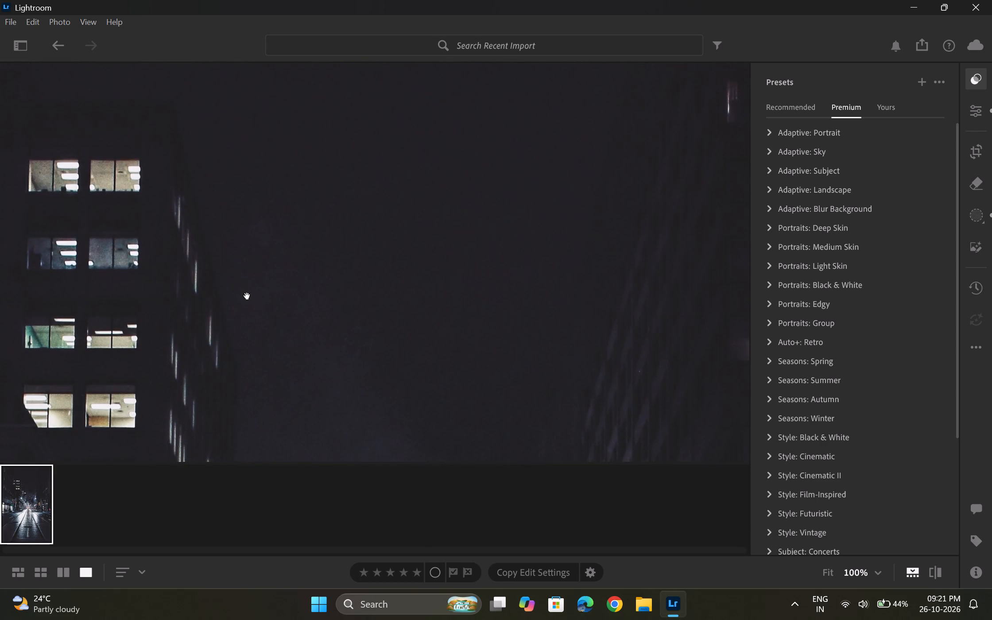
{"action": "scroll", "coordinate": [313, 288], "scroll_direction": "up", "scroll_amount": 5}
{"action": "scroll", "coordinate": [313, 288], "scroll_direction": "down", "scroll_amount": 10}
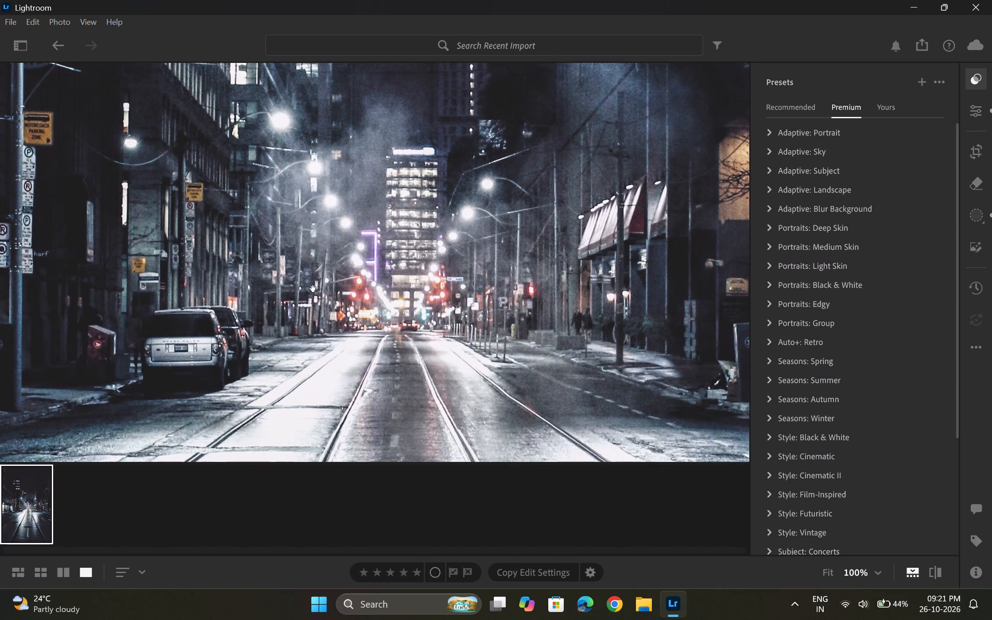
{"action": "scroll", "coordinate": [313, 288], "scroll_direction": "down", "scroll_amount": 5}
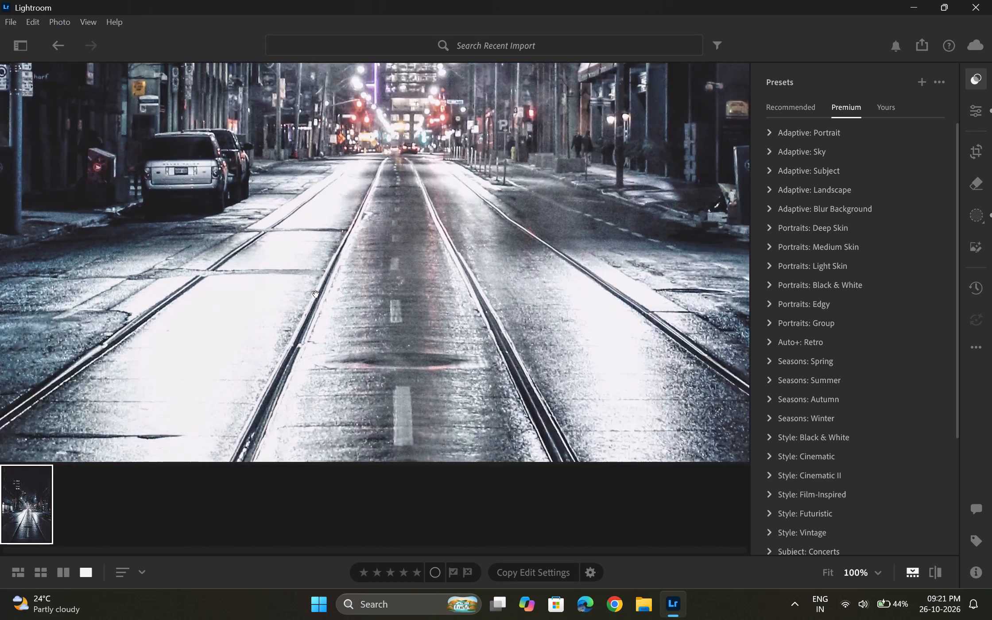
{"action": "scroll", "coordinate": [316, 294], "scroll_direction": "up", "scroll_amount": 1}
{"action": "scroll", "coordinate": [354, 222], "scroll_direction": "down", "scroll_amount": 2, "text": "ctrl"}
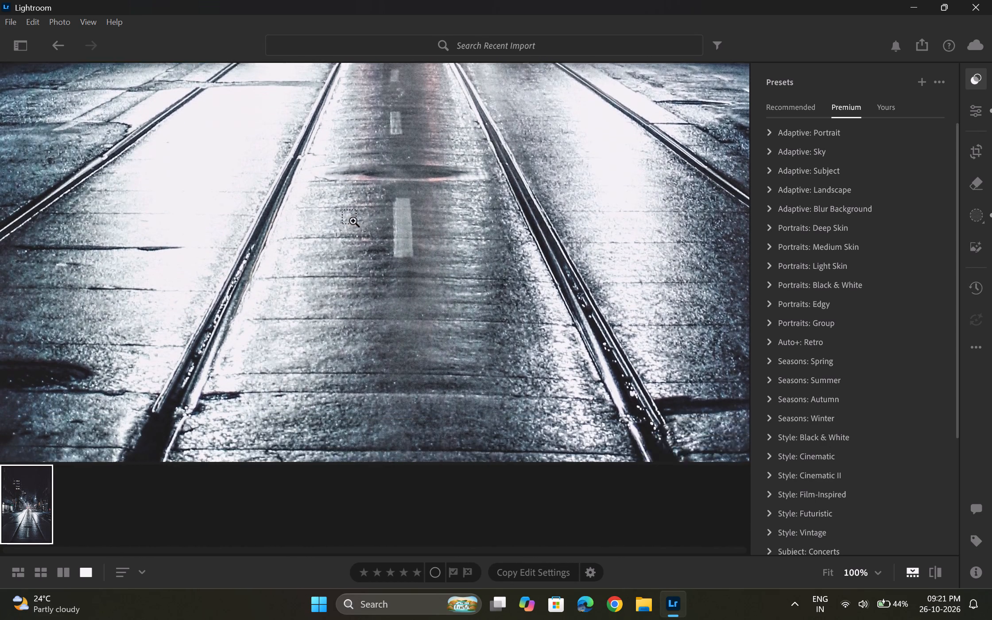
{"action": "scroll", "coordinate": [354, 222], "scroll_direction": "down", "scroll_amount": 1, "text": "ctrl"}
{"action": "scroll", "coordinate": [355, 221], "scroll_direction": "down", "scroll_amount": 2}
{"action": "left_click", "coordinate": [361, 213]}
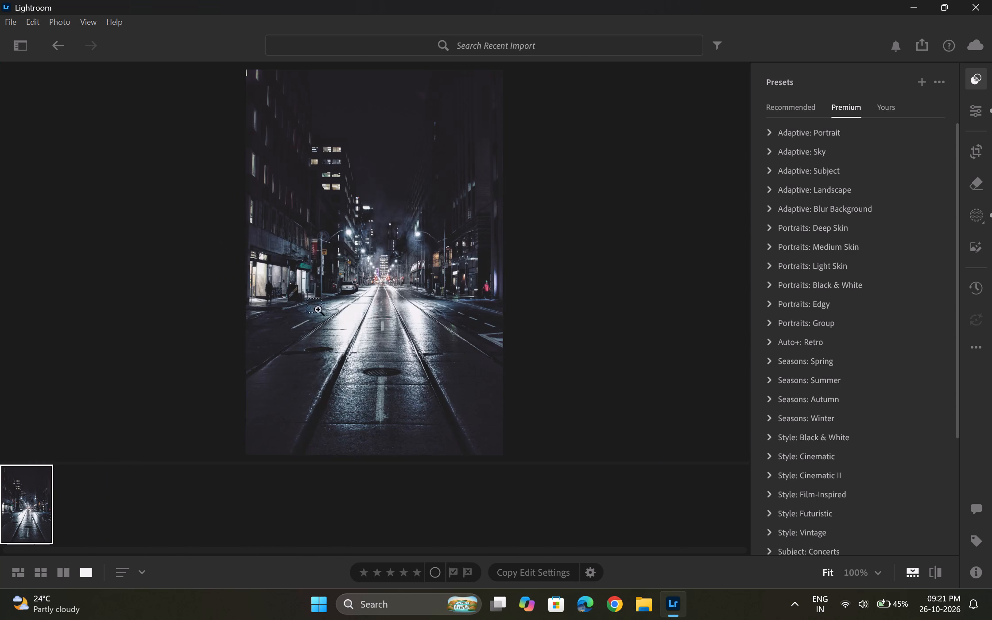
Examine the road surface, tram tracks and storefronts at several magnifications to judge the overall look of the photo.
{"action": "left_click_drag", "start_coordinate": [341, 291], "coordinate": [457, 374], "text": "ctrl"}
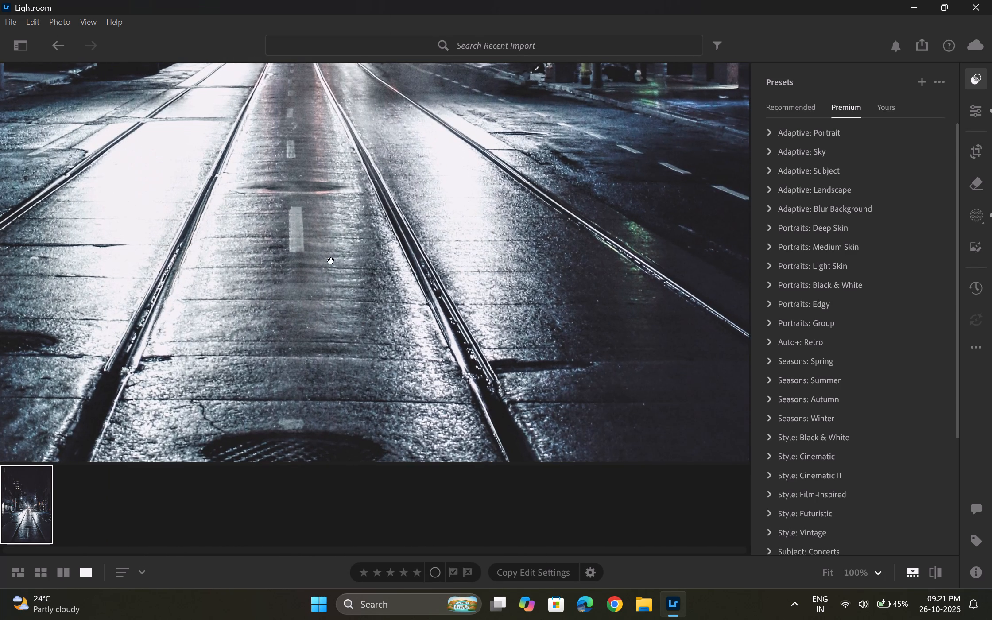
{"action": "left_click_drag", "start_coordinate": [327, 246], "coordinate": [424, 304]}
{"action": "scroll", "coordinate": [380, 274], "scroll_direction": "down", "scroll_amount": 2, "text": "ctrl"}
{"action": "scroll", "coordinate": [378, 255], "scroll_direction": "up", "scroll_amount": 1, "text": "ctrl"}
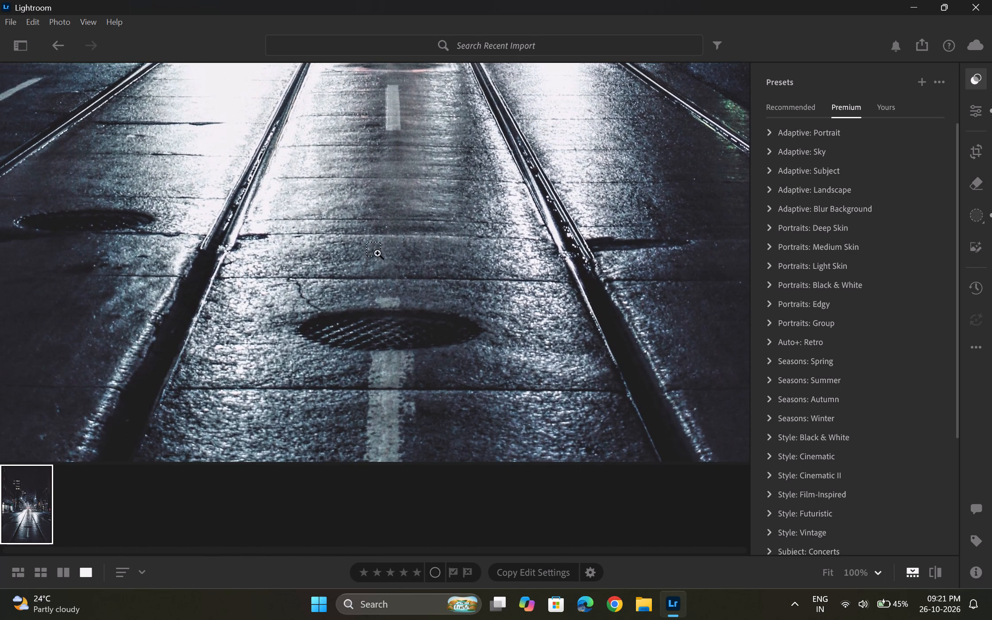
{"action": "scroll", "coordinate": [378, 254], "scroll_direction": "down", "scroll_amount": 4, "text": "alt"}
{"action": "scroll", "coordinate": [368, 205], "scroll_direction": "down", "scroll_amount": 3, "text": "alt"}
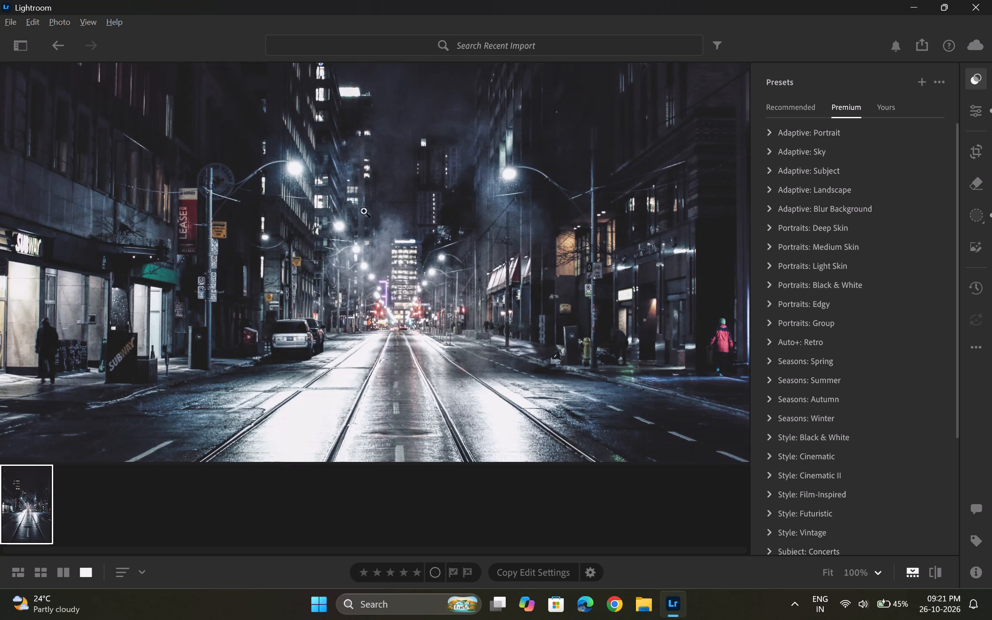
{"action": "scroll", "coordinate": [359, 263], "scroll_direction": "up", "scroll_amount": 3, "text": "alt"}
{"action": "scroll", "coordinate": [389, 331], "scroll_direction": "down", "scroll_amount": 4}
{"action": "scroll", "coordinate": [389, 330], "scroll_direction": "up", "scroll_amount": 8}
{"action": "scroll", "coordinate": [389, 327], "scroll_direction": "down", "scroll_amount": 2}
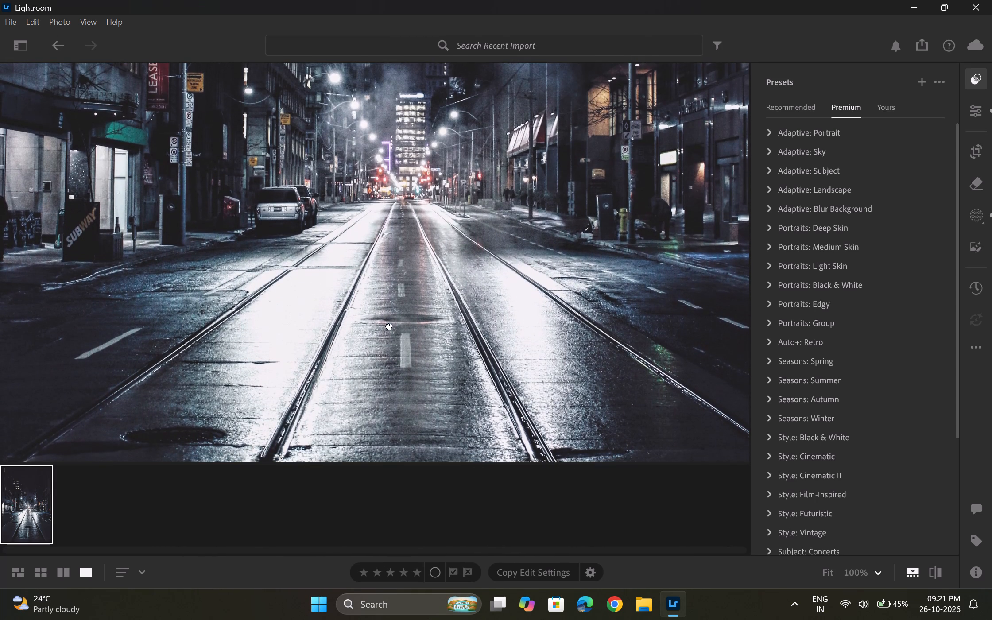
{"action": "scroll", "coordinate": [389, 327], "scroll_direction": "down", "scroll_amount": 3}
{"action": "scroll", "coordinate": [389, 319], "scroll_direction": "down", "scroll_amount": 2, "text": "alt"}
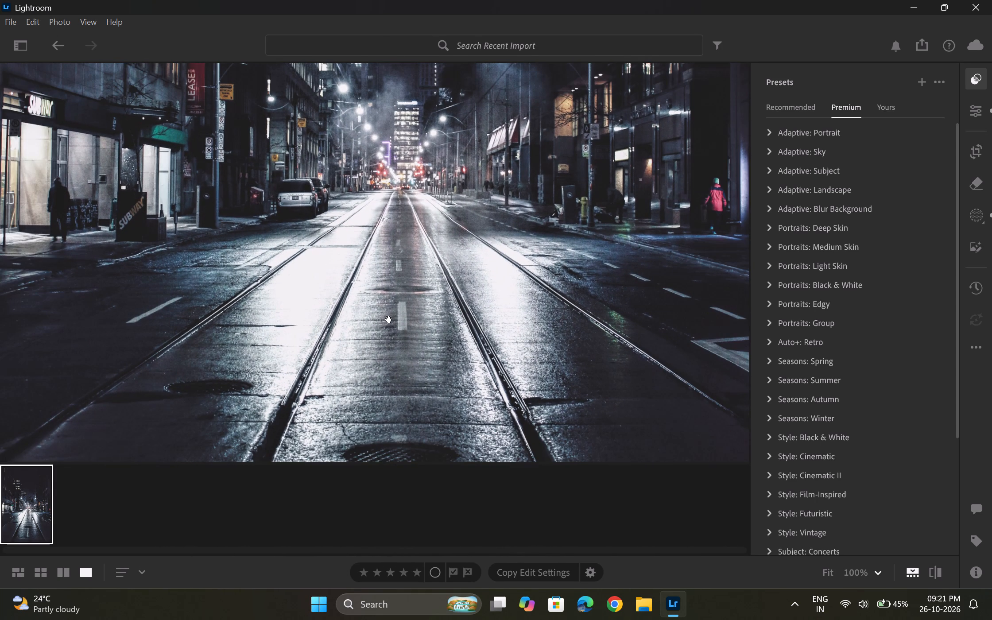
{"action": "scroll", "coordinate": [389, 319], "scroll_direction": "down", "scroll_amount": 7, "text": "alt"}
{"action": "scroll", "coordinate": [388, 321], "scroll_direction": "up", "scroll_amount": 4, "text": "alt"}
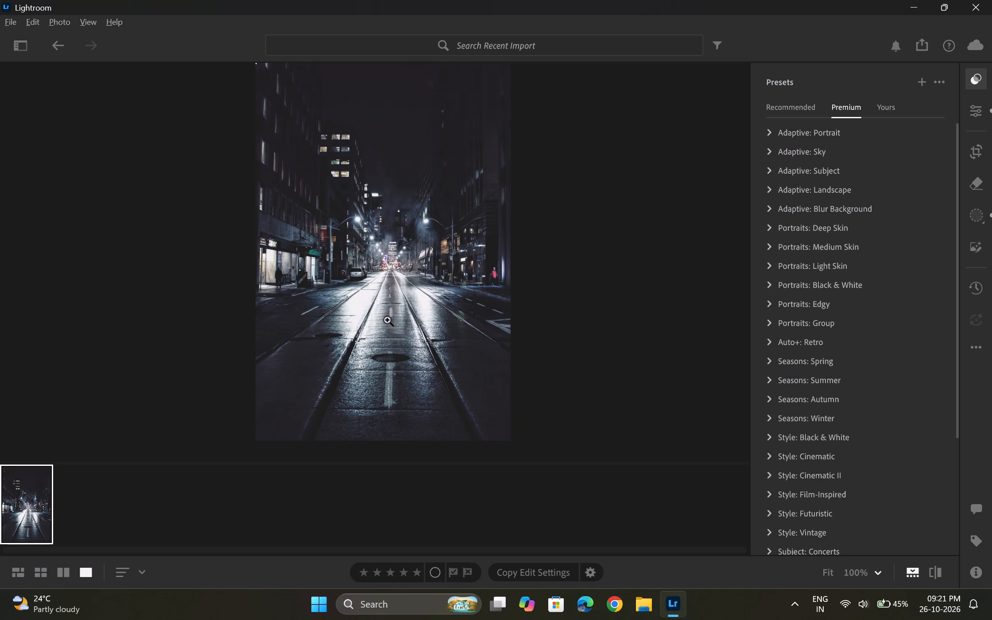
{"action": "scroll", "coordinate": [388, 321], "scroll_direction": "up", "scroll_amount": 6, "text": "alt"}
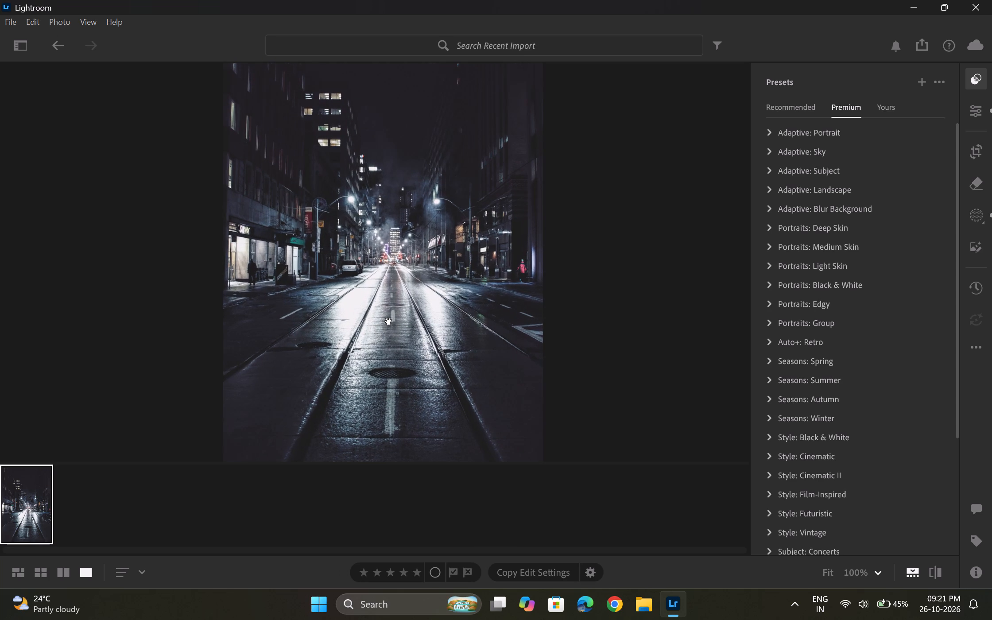
{"action": "scroll", "coordinate": [388, 321], "scroll_direction": "up", "scroll_amount": 3, "text": "shift"}
{"action": "scroll", "coordinate": [388, 321], "scroll_direction": "down", "scroll_amount": 3, "text": "shift"}
{"action": "scroll", "coordinate": [388, 321], "scroll_direction": "up", "scroll_amount": 3, "text": "alt"}
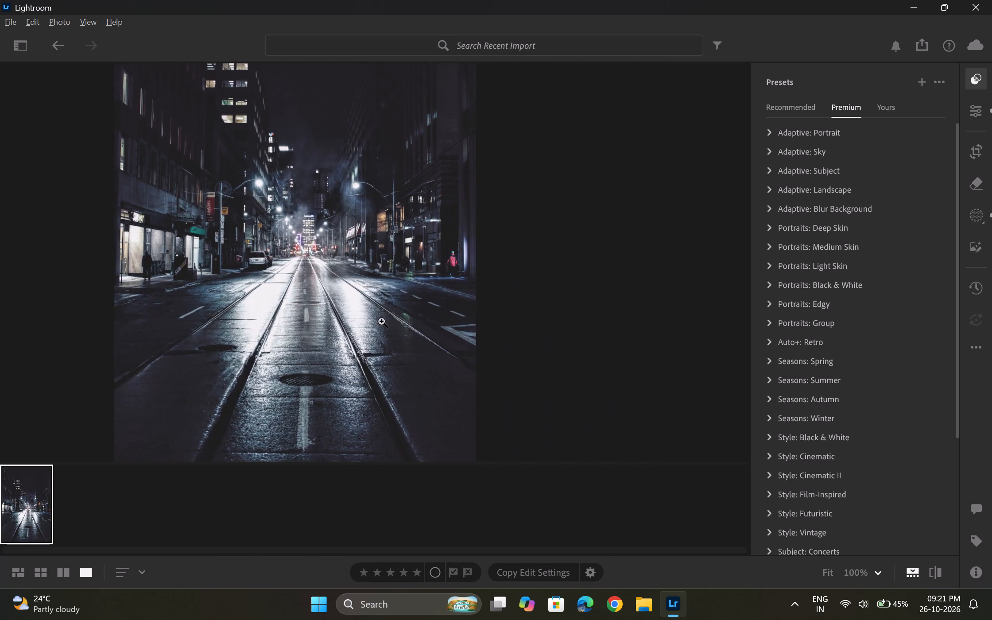
{"action": "scroll", "coordinate": [268, 334], "scroll_direction": "up", "scroll_amount": 1}
{"action": "scroll", "coordinate": [252, 337], "scroll_direction": "up", "scroll_amount": 2, "text": "ctrl"}
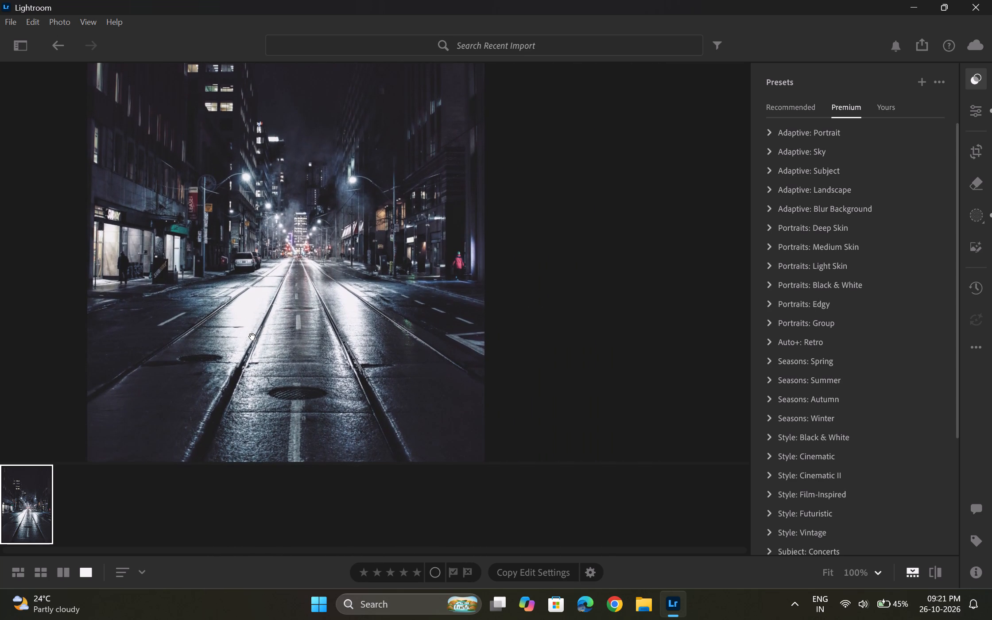
{"action": "scroll", "coordinate": [252, 337], "scroll_direction": "down", "scroll_amount": 2, "text": "alt"}
{"action": "scroll", "coordinate": [252, 337], "scroll_direction": "up", "scroll_amount": 1}
{"action": "scroll", "coordinate": [252, 337], "scroll_direction": "up", "scroll_amount": 3, "text": "alt"}
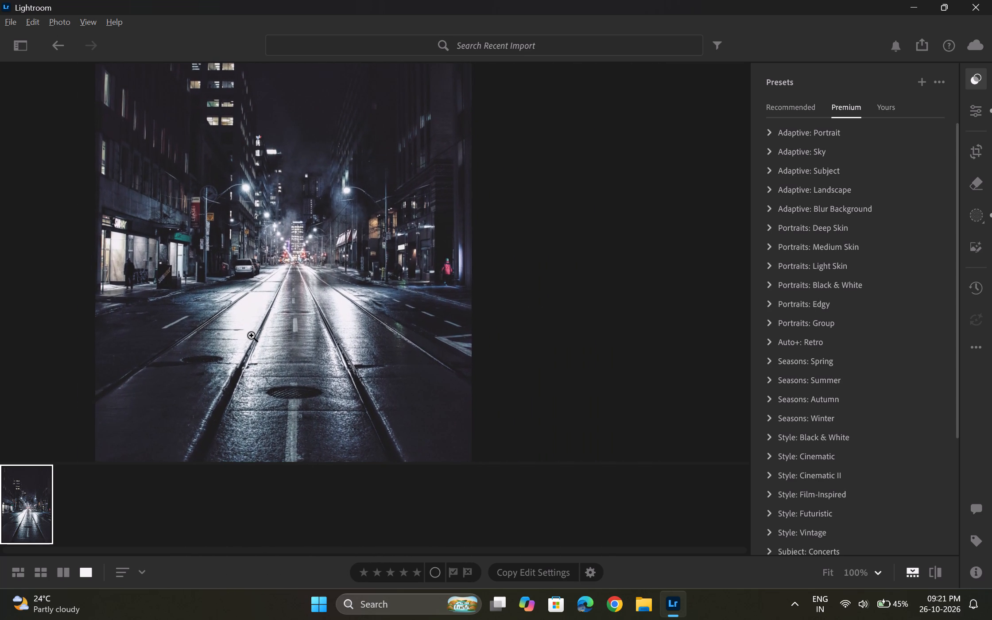
{"action": "scroll", "coordinate": [252, 337], "scroll_direction": "up", "scroll_amount": 1, "text": "alt"}
{"action": "scroll", "coordinate": [279, 301], "scroll_direction": "up", "scroll_amount": 4, "text": "alt"}
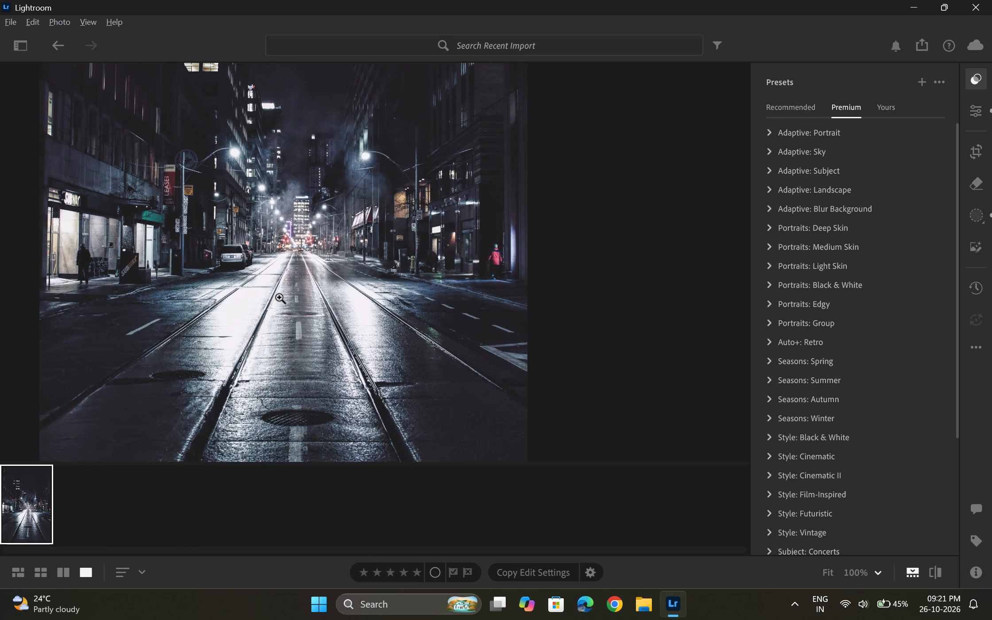
{"action": "scroll", "coordinate": [280, 298], "scroll_direction": "up", "scroll_amount": 2, "text": "alt"}
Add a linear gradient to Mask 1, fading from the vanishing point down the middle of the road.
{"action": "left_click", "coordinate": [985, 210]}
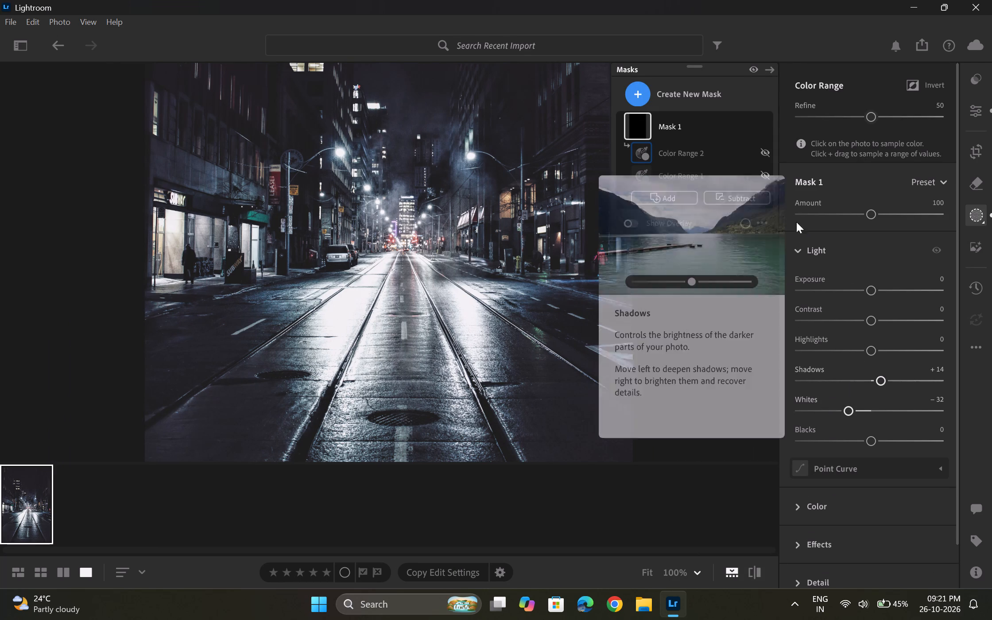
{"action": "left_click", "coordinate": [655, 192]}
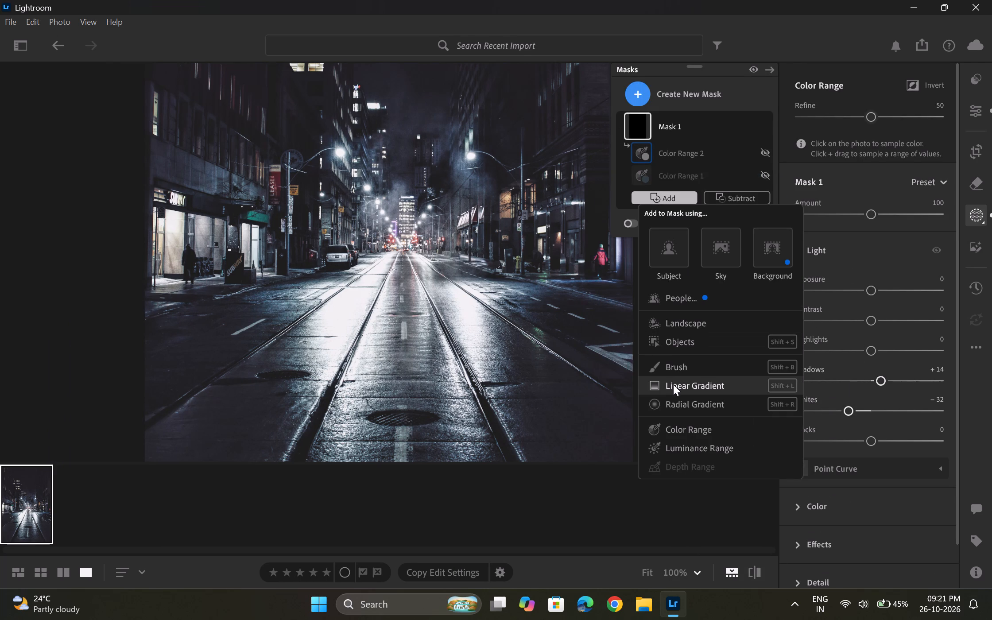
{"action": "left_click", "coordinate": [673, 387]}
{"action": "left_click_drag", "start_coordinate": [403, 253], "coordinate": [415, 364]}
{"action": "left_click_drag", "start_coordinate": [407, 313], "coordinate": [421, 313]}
Turn on the red mask overlay.
{"action": "left_click", "coordinate": [631, 246]}
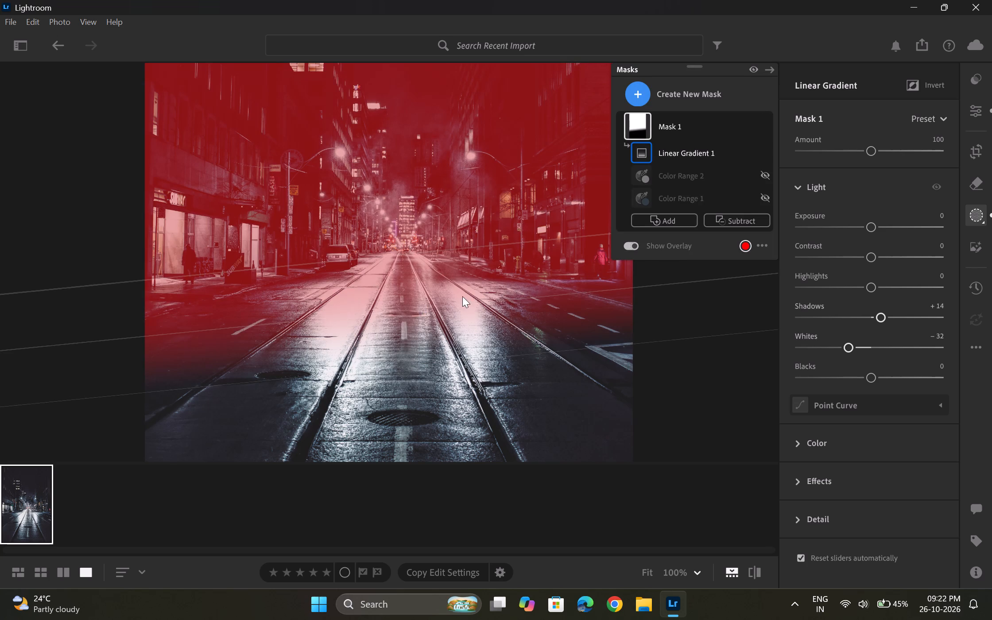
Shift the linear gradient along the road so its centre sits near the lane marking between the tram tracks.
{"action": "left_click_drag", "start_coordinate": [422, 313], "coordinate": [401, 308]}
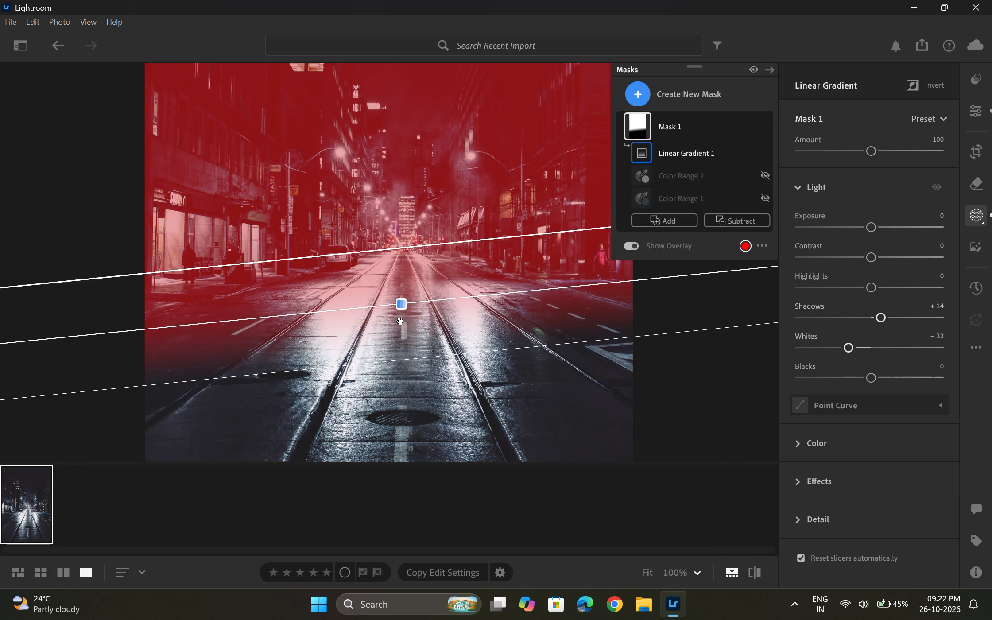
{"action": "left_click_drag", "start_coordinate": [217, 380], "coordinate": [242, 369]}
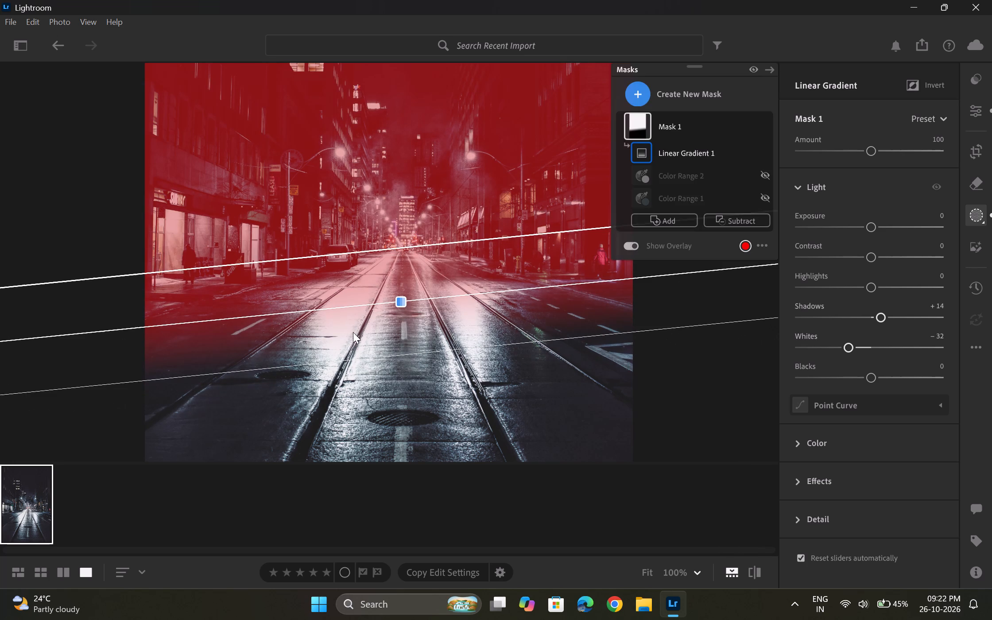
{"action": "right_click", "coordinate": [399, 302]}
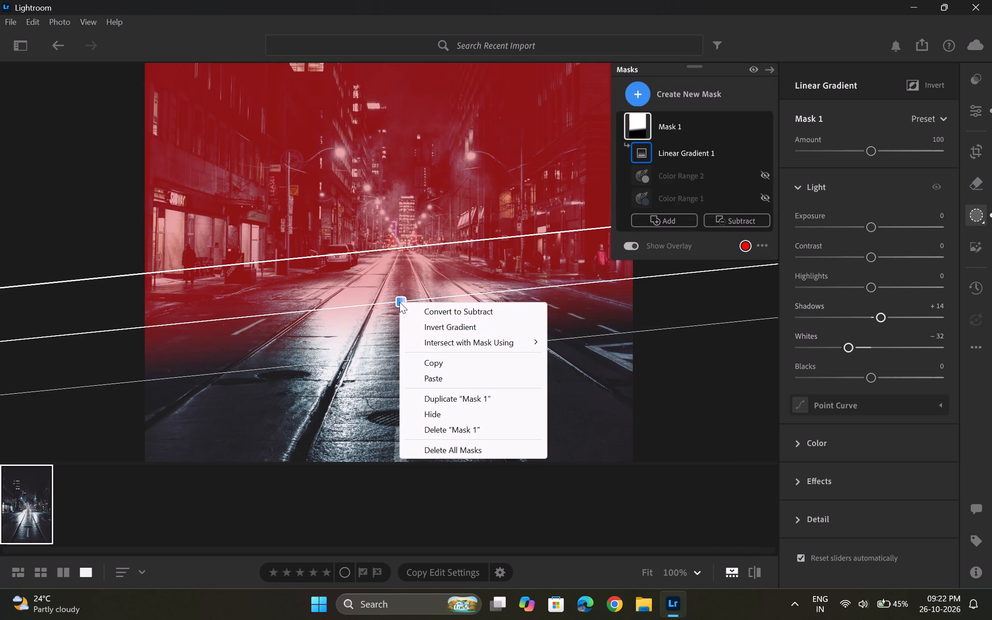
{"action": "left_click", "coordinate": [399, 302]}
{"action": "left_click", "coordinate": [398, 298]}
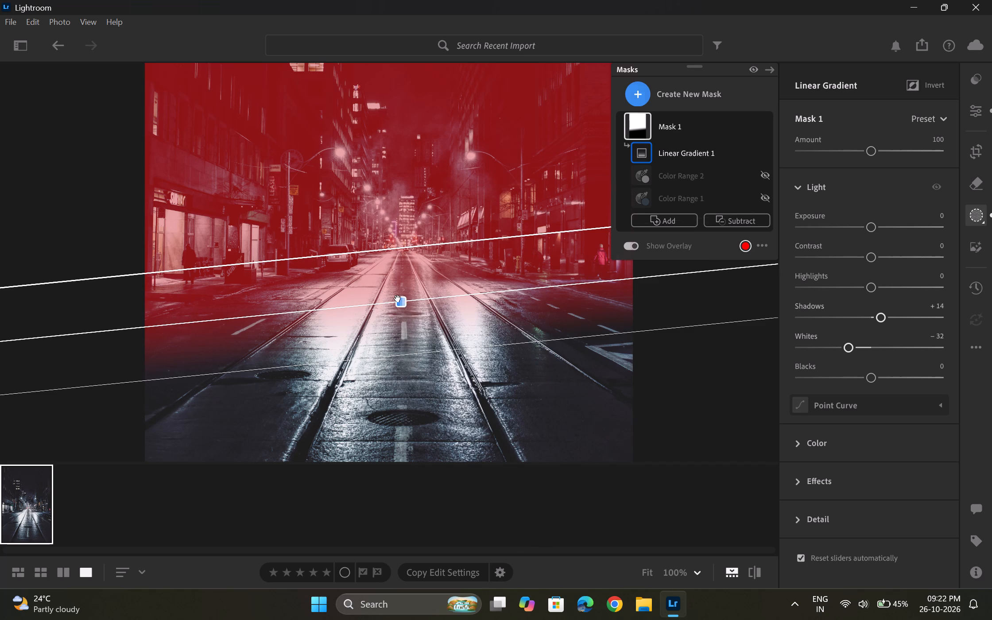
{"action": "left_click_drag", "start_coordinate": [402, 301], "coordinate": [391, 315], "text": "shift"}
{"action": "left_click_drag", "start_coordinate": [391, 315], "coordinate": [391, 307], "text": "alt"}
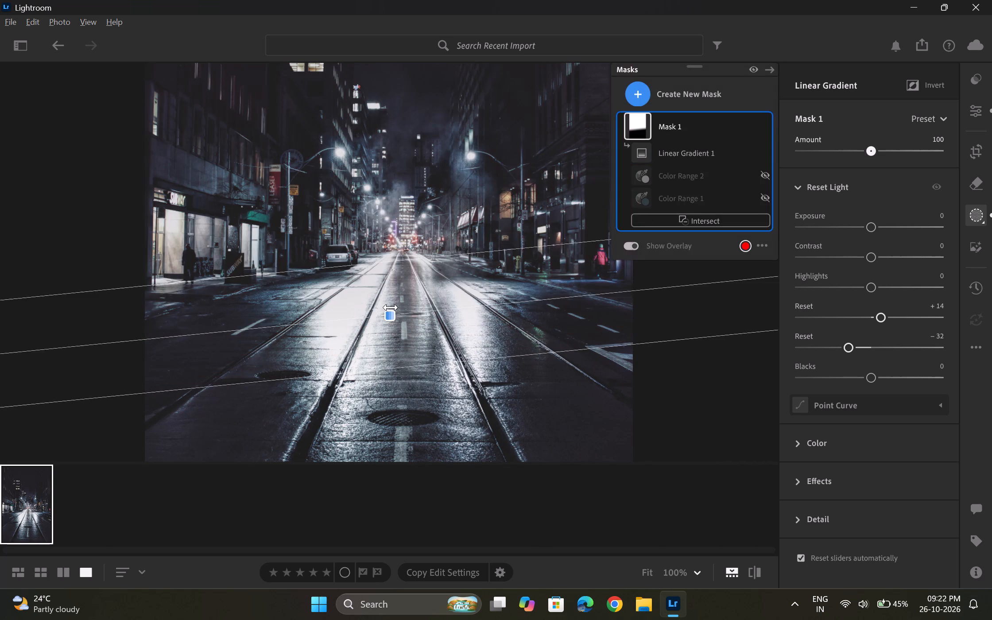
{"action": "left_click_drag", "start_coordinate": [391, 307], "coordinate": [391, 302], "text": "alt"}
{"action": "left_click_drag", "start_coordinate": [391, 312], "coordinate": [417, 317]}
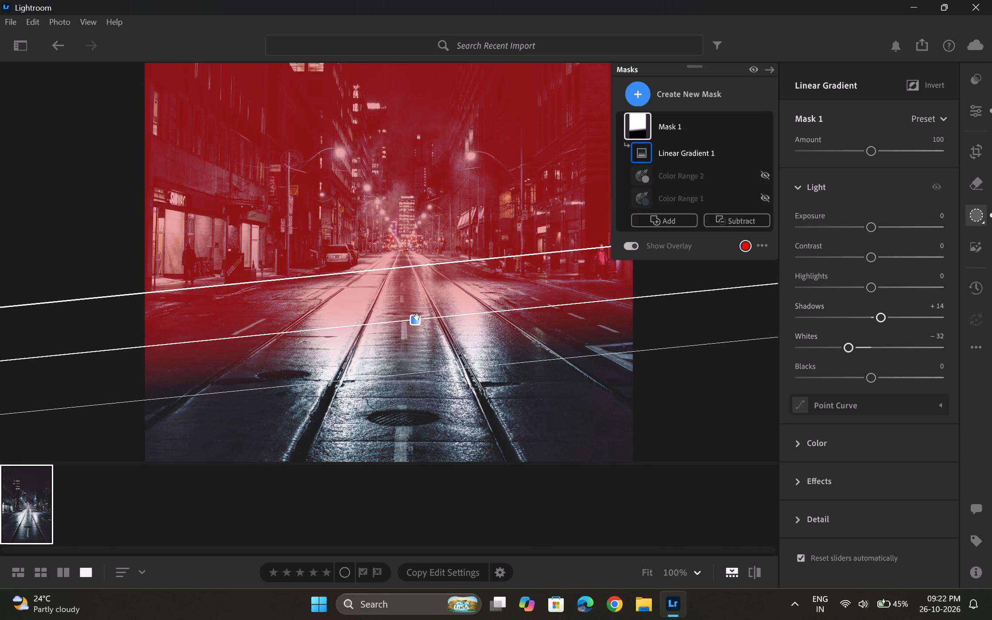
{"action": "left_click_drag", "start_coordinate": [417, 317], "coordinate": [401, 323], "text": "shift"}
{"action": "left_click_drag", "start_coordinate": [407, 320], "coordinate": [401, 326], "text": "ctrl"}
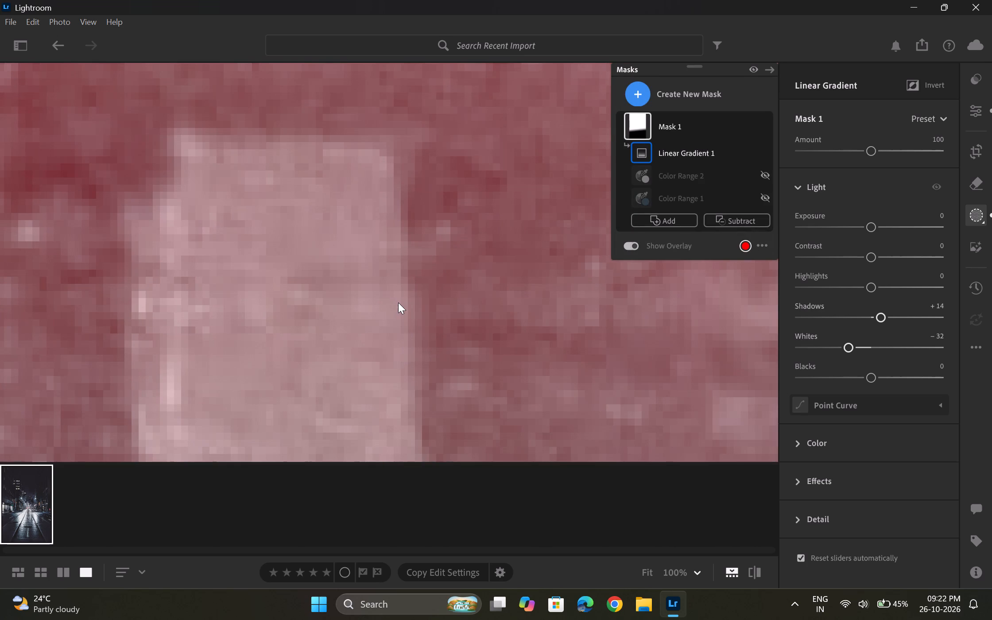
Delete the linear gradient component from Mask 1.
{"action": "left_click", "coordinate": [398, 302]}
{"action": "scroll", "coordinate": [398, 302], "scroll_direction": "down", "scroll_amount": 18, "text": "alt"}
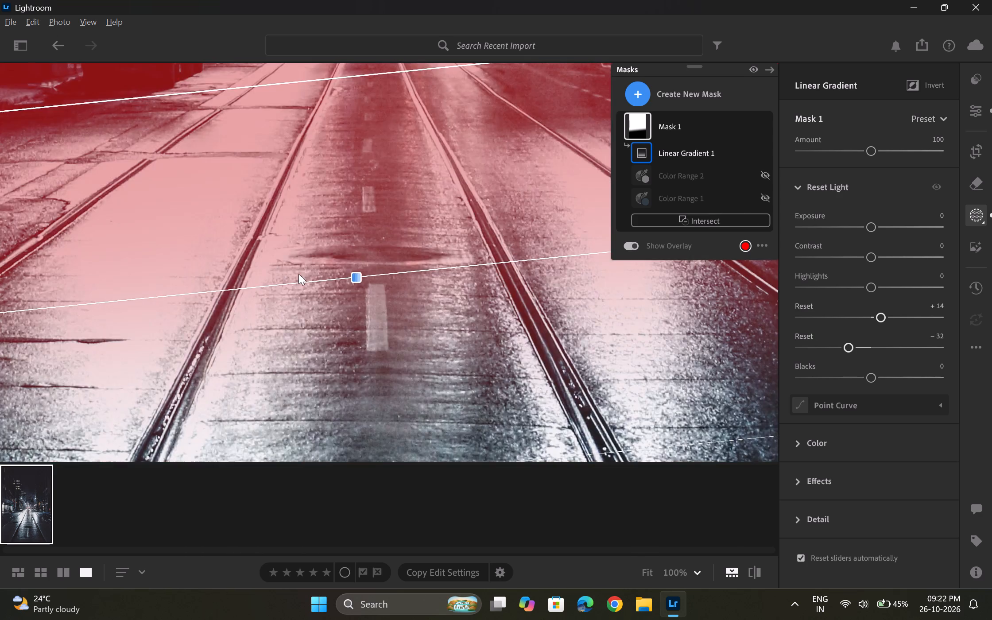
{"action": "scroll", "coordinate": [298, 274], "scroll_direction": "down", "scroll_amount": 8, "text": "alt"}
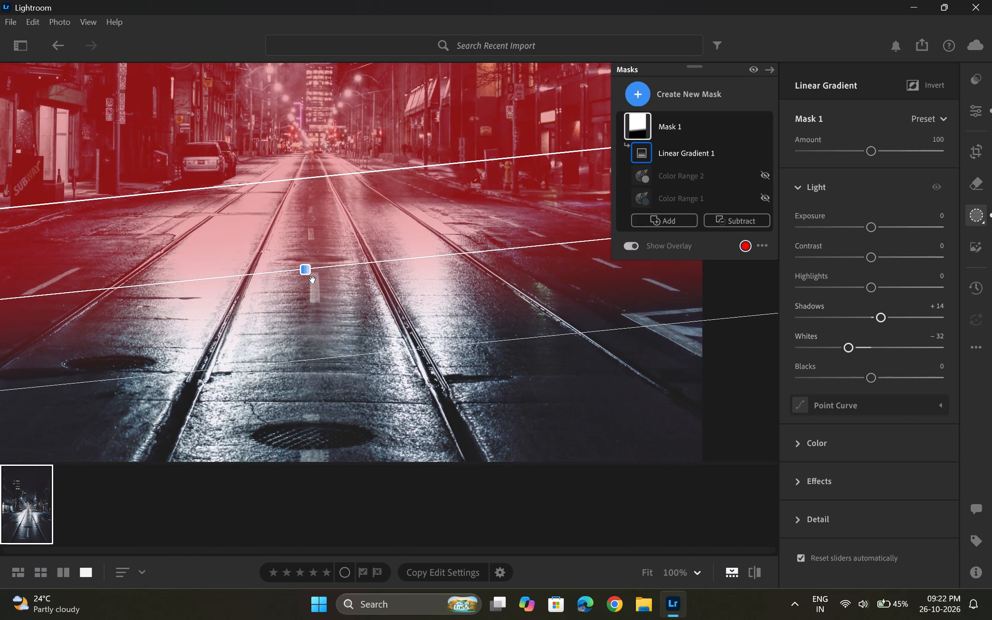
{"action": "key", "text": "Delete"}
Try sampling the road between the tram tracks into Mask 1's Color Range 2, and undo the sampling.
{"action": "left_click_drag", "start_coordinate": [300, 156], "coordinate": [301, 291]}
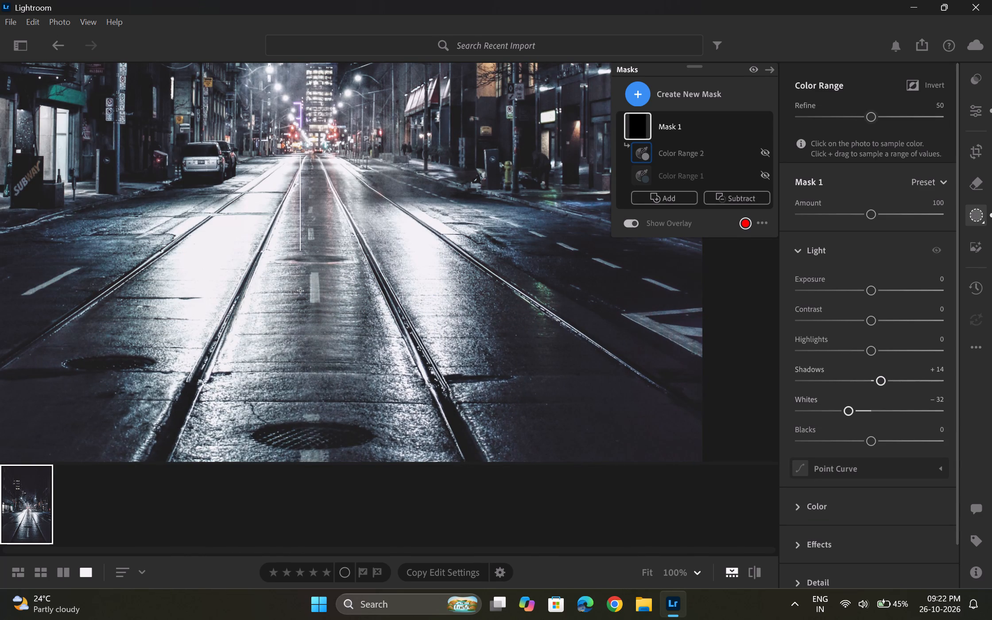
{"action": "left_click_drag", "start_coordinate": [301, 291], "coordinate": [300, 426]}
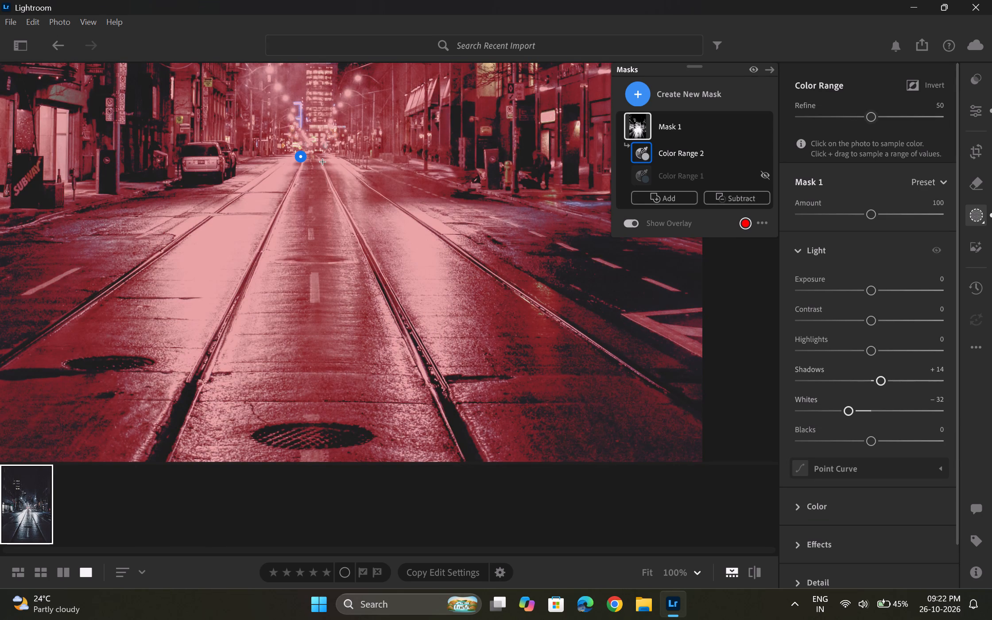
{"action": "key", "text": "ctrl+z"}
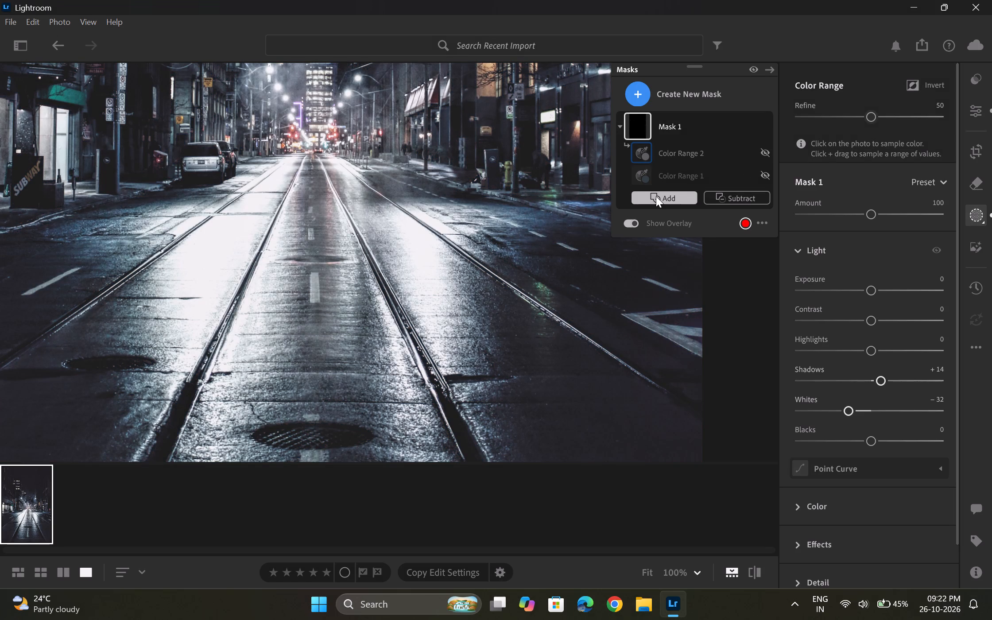
Add a linear gradient to Mask 1 with a nearly vertical transition beside the vanishing point, covering the photo's right half.
{"action": "left_click", "coordinate": [656, 196]}
{"action": "left_click", "coordinate": [680, 393]}
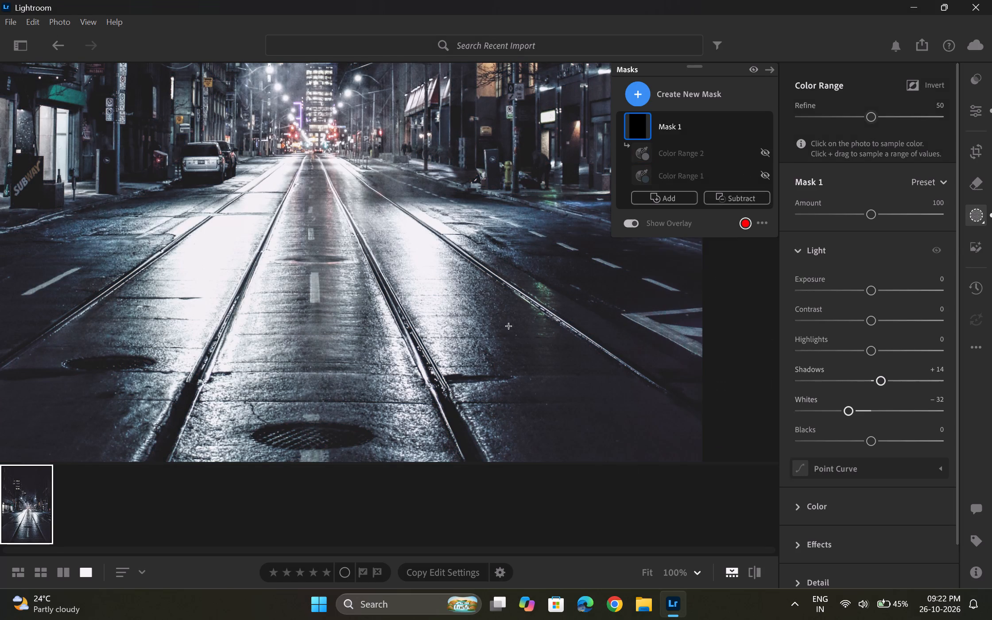
{"action": "left_click_drag", "start_coordinate": [299, 160], "coordinate": [306, 452]}
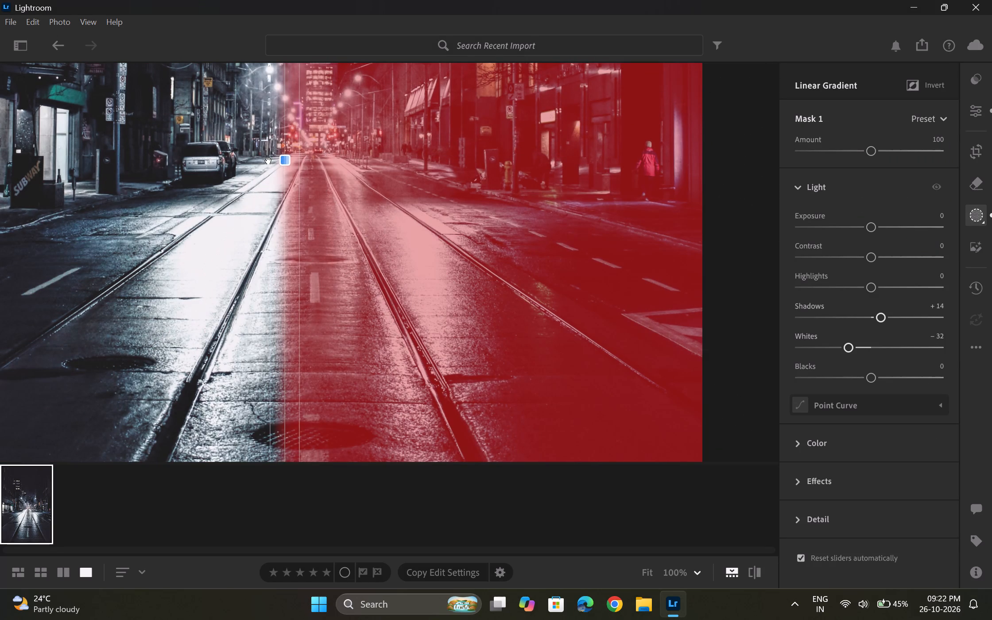
{"action": "left_click", "coordinate": [219, 159]}
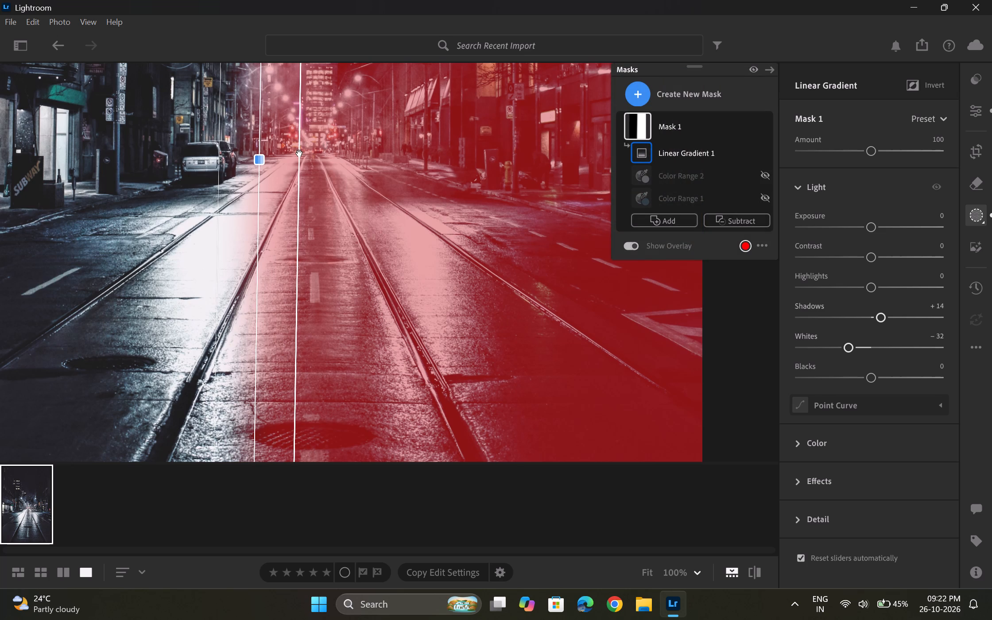
Examine how the linear gradient covers the buildings, street and road across the whole photo.
{"action": "scroll", "coordinate": [299, 153], "scroll_direction": "down", "scroll_amount": 2, "text": "alt"}
{"action": "scroll", "coordinate": [325, 259], "scroll_direction": "down", "scroll_amount": 1, "text": "alt"}
{"action": "scroll", "coordinate": [360, 367], "scroll_direction": "down", "scroll_amount": 2, "text": "alt"}
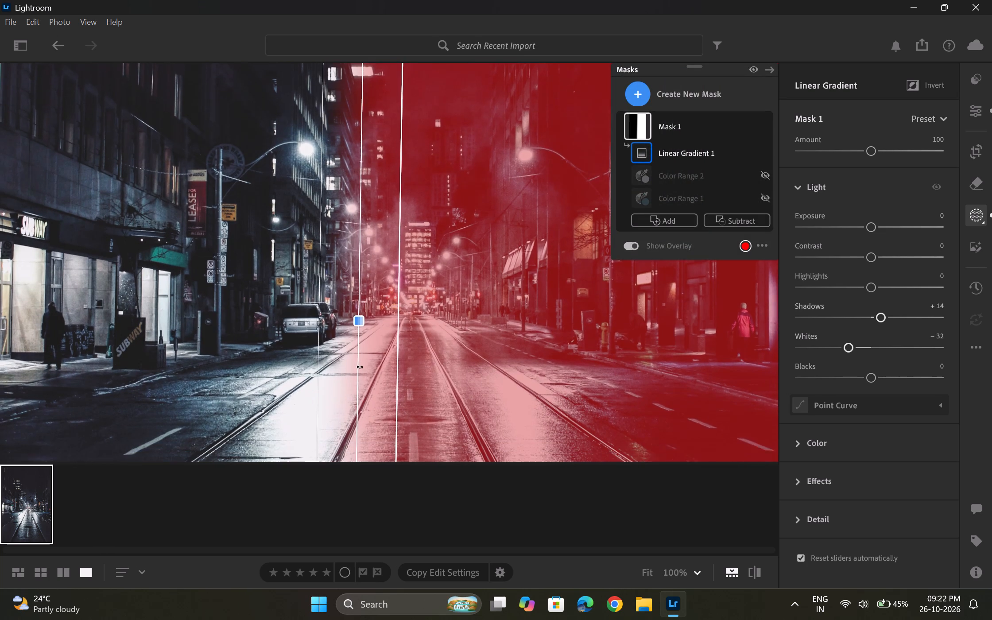
{"action": "scroll", "coordinate": [360, 368], "scroll_direction": "down", "scroll_amount": 1, "text": "alt"}
{"action": "scroll", "coordinate": [360, 367], "scroll_direction": "down", "scroll_amount": 5}
{"action": "scroll", "coordinate": [358, 225], "scroll_direction": "down", "scroll_amount": 4, "text": "alt"}
{"action": "scroll", "coordinate": [360, 214], "scroll_direction": "up", "scroll_amount": 2}
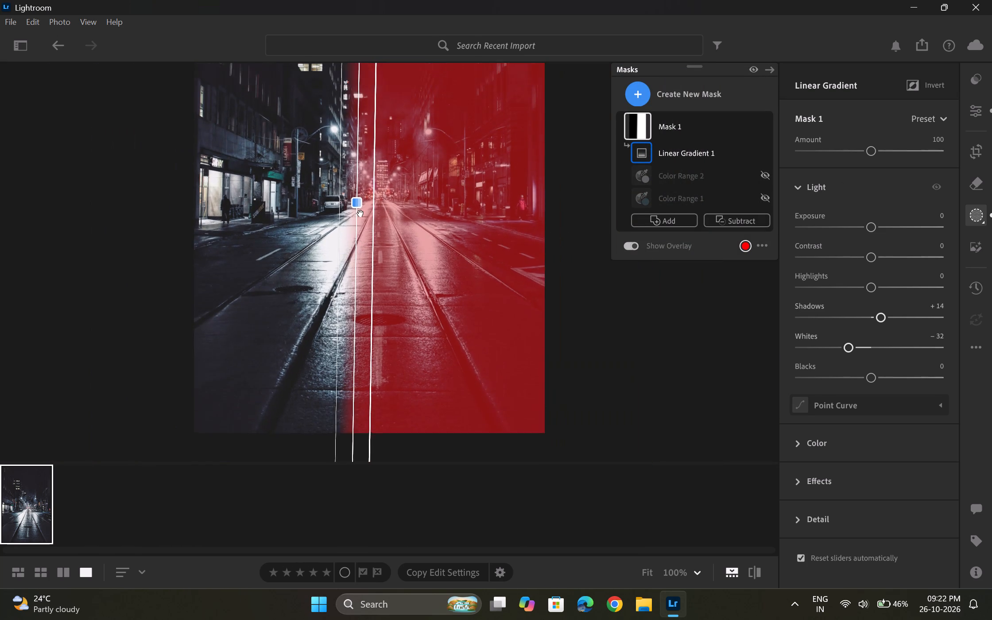
{"action": "scroll", "coordinate": [360, 213], "scroll_direction": "up", "scroll_amount": 3}
{"action": "scroll", "coordinate": [360, 213], "scroll_direction": "down", "scroll_amount": 3}
{"action": "scroll", "coordinate": [360, 213], "scroll_direction": "up", "scroll_amount": 1}
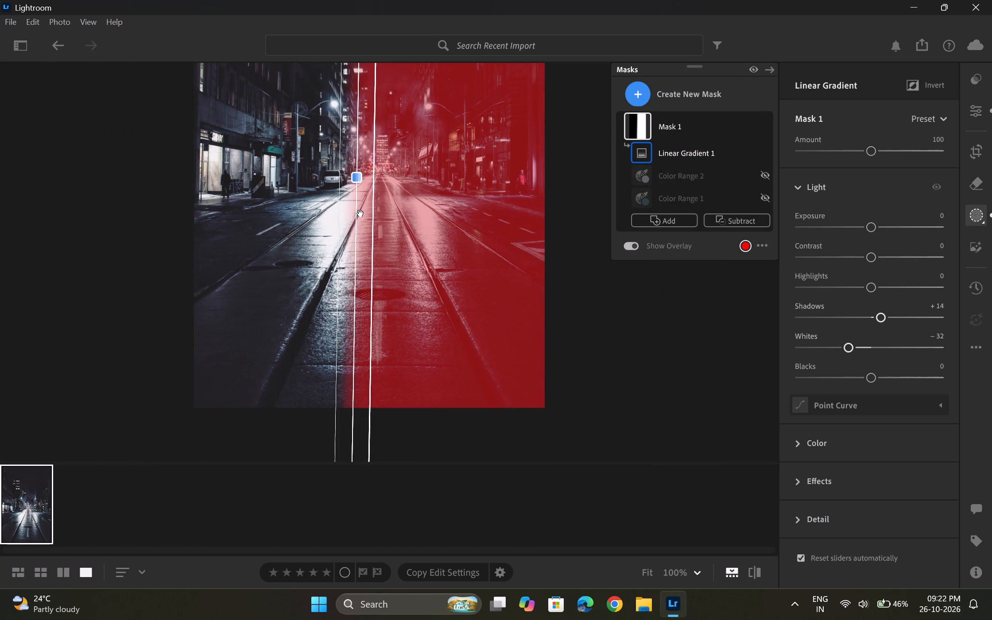
{"action": "scroll", "coordinate": [360, 213], "scroll_direction": "up", "scroll_amount": 1}
{"action": "scroll", "coordinate": [360, 175], "scroll_direction": "up", "scroll_amount": 1}
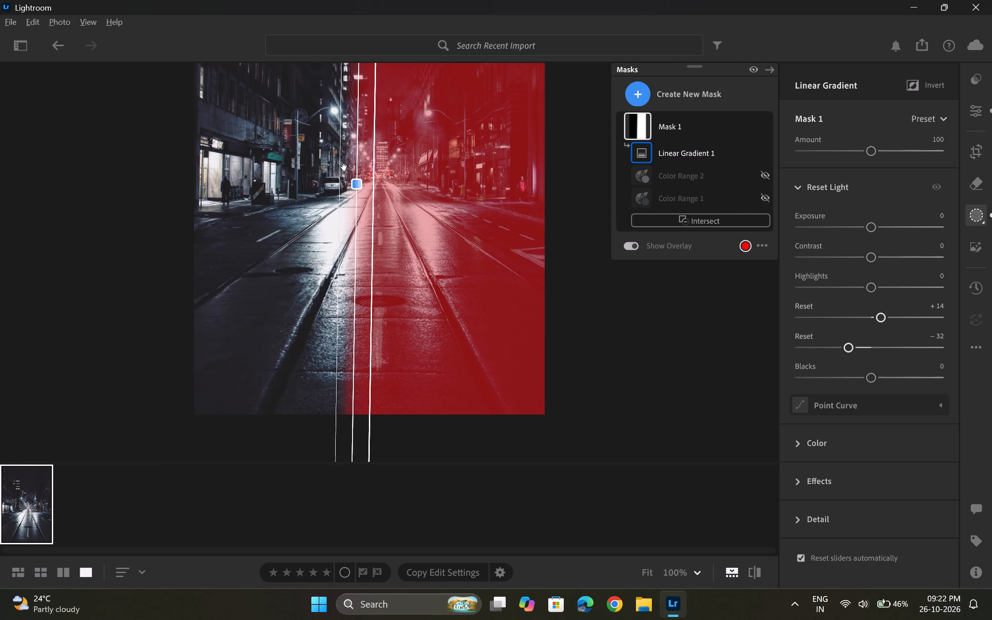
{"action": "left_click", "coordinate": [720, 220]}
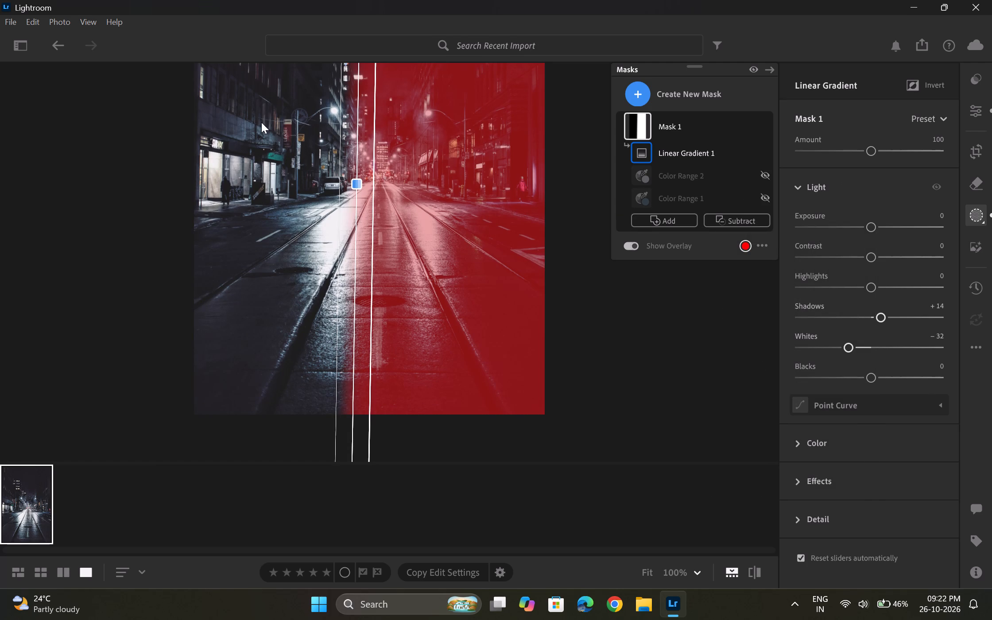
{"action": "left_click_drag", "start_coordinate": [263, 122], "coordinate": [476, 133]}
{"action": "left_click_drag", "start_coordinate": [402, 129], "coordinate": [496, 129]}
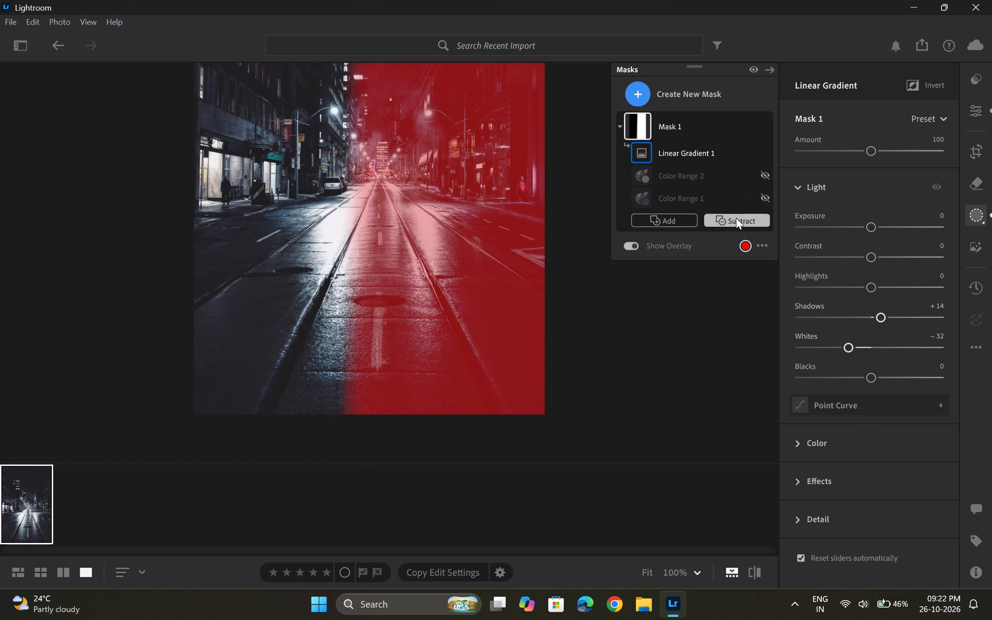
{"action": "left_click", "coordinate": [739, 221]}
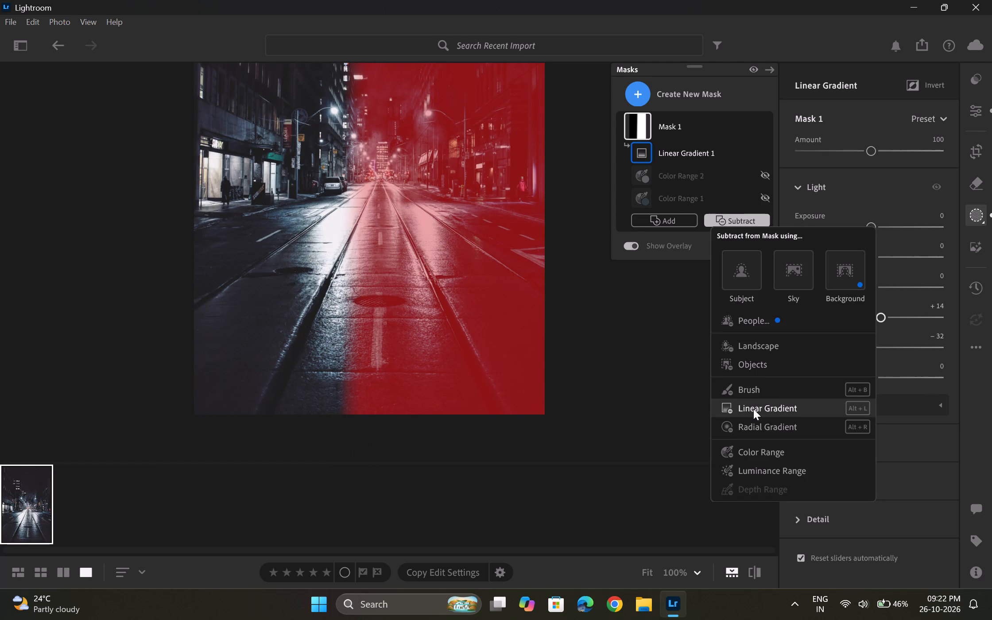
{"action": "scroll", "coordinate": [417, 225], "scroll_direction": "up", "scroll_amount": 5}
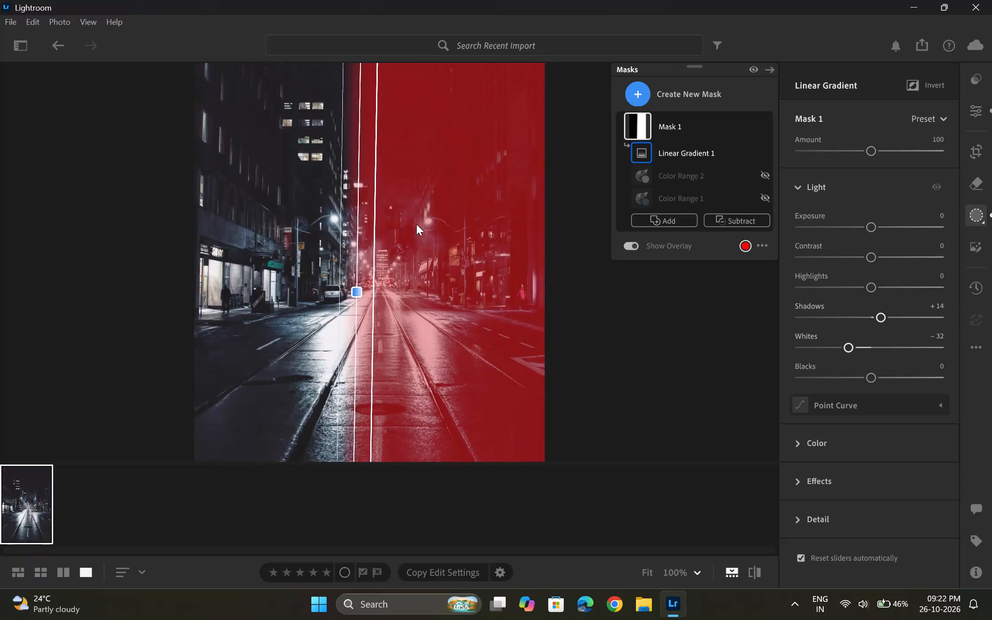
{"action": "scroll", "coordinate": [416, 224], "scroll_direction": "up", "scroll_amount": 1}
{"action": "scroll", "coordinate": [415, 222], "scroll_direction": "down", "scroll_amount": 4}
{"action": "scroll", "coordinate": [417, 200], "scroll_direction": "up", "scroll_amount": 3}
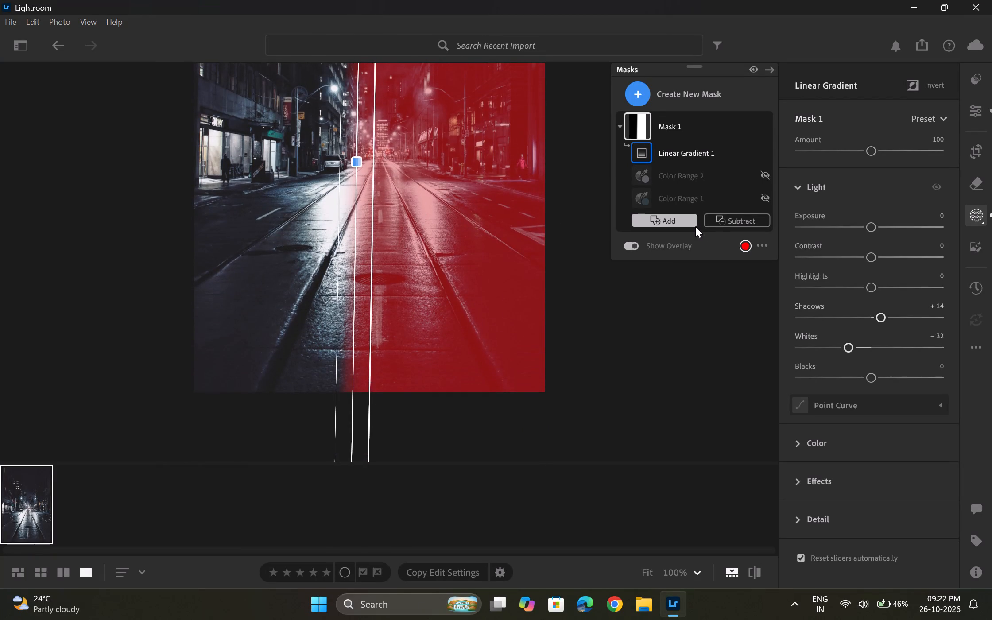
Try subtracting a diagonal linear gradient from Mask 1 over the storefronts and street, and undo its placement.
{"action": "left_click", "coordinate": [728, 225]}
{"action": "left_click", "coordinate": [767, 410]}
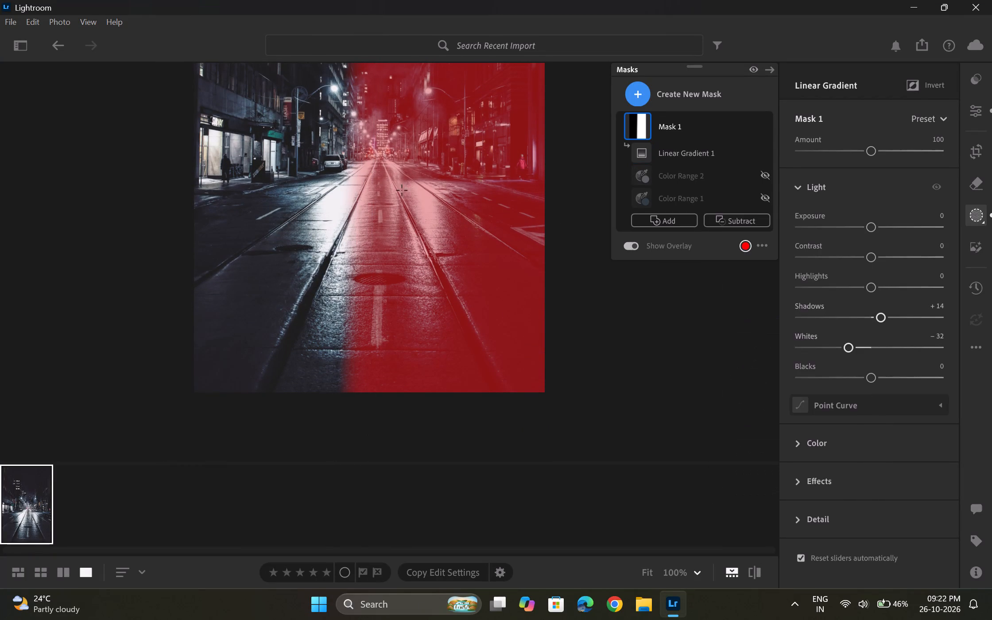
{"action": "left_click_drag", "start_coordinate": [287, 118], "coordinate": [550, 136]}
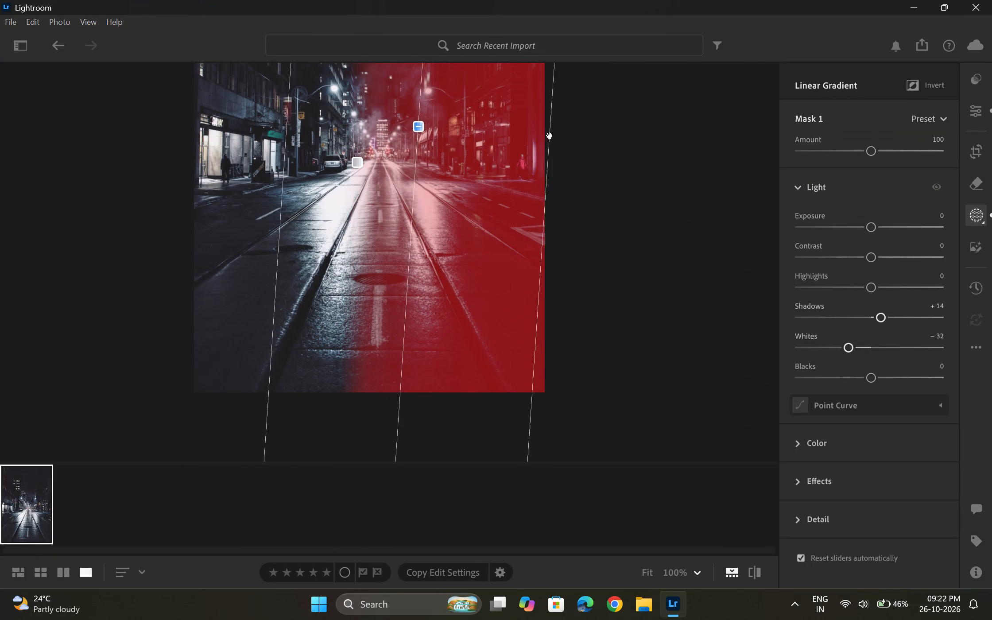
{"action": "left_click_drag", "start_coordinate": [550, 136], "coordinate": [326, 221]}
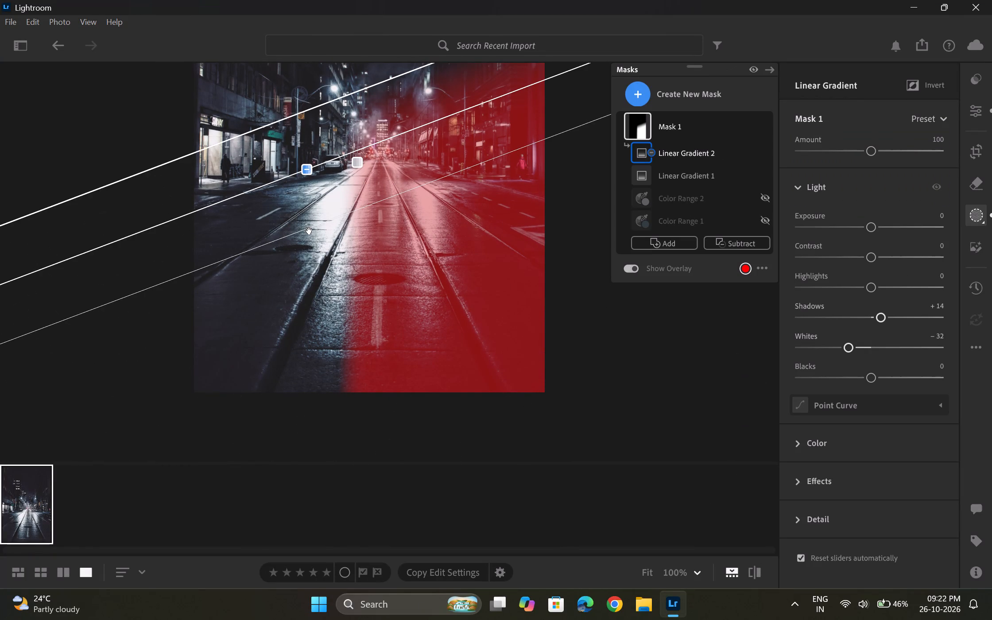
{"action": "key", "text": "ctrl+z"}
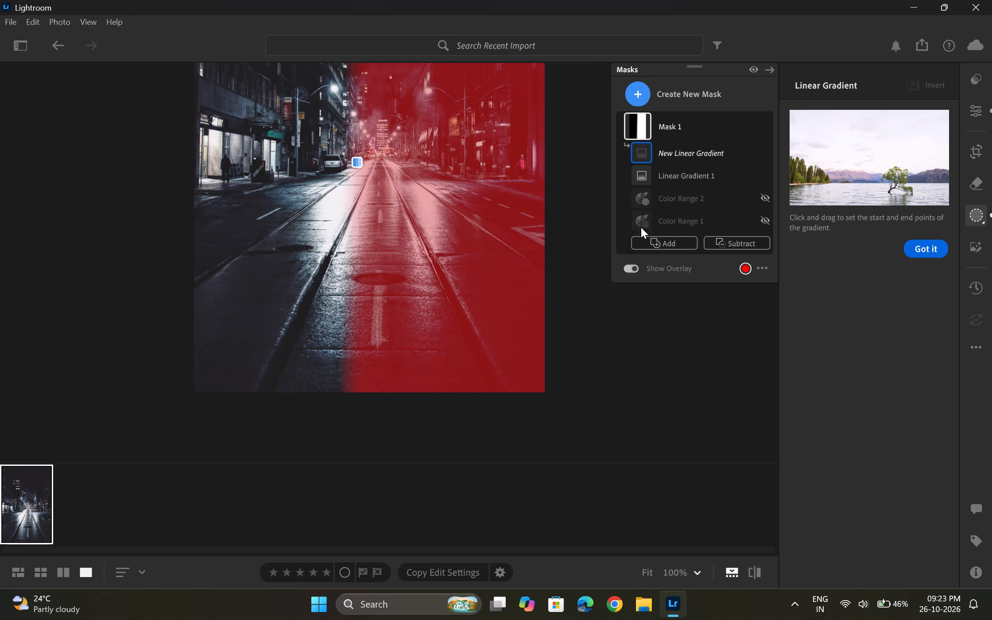
Subtract a horizontal linear gradient from Mask 1 over the sky and buildings, with its centre at street level by the storefronts.
{"action": "left_click", "coordinate": [724, 245]}
{"action": "left_click", "coordinate": [273, 106]}
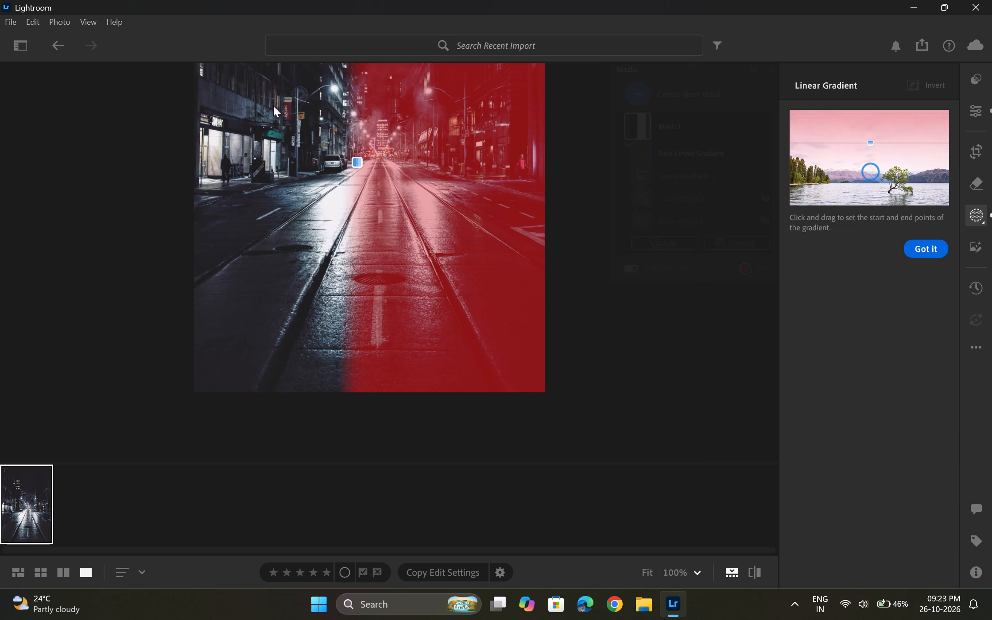
{"action": "scroll", "coordinate": [357, 134], "scroll_direction": "up", "scroll_amount": 4}
{"action": "scroll", "coordinate": [358, 129], "scroll_direction": "down", "scroll_amount": 4}
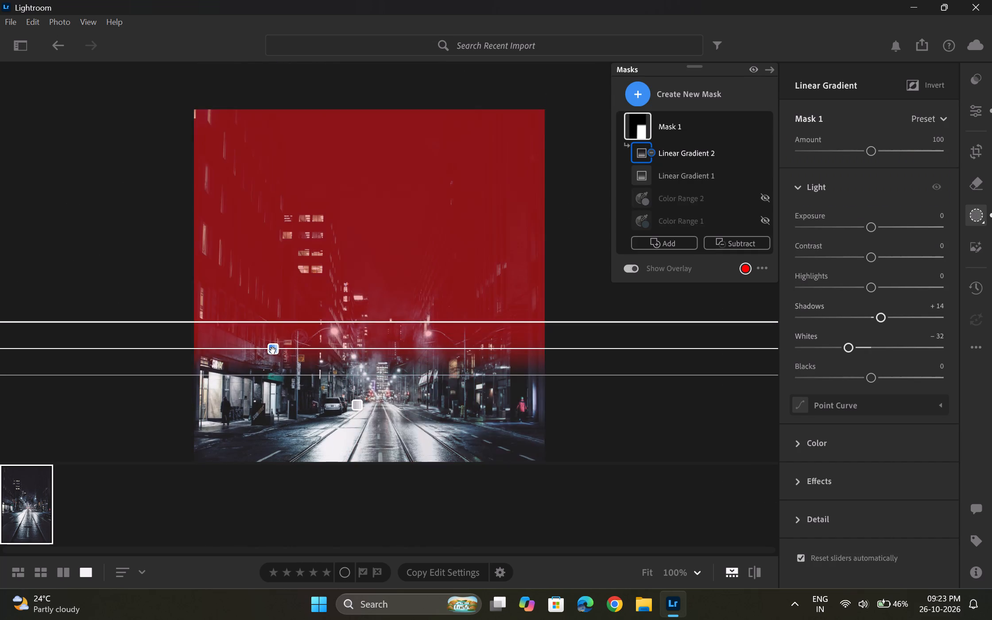
{"action": "left_click_drag", "start_coordinate": [272, 351], "coordinate": [268, 404]}
{"action": "scroll", "coordinate": [365, 248], "scroll_direction": "down", "scroll_amount": 3}
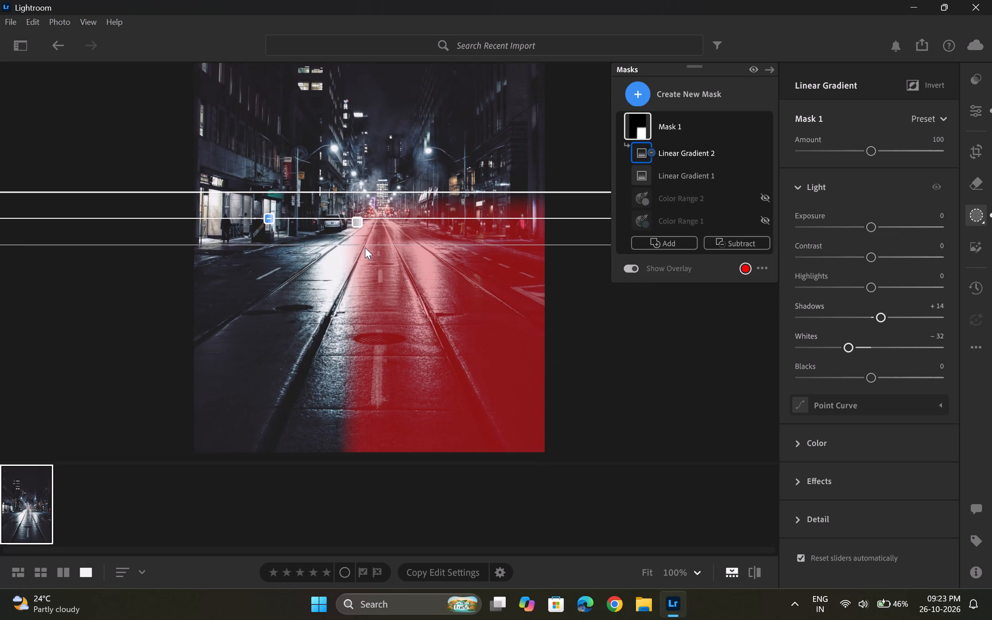
{"action": "left_click_drag", "start_coordinate": [271, 201], "coordinate": [272, 211]}
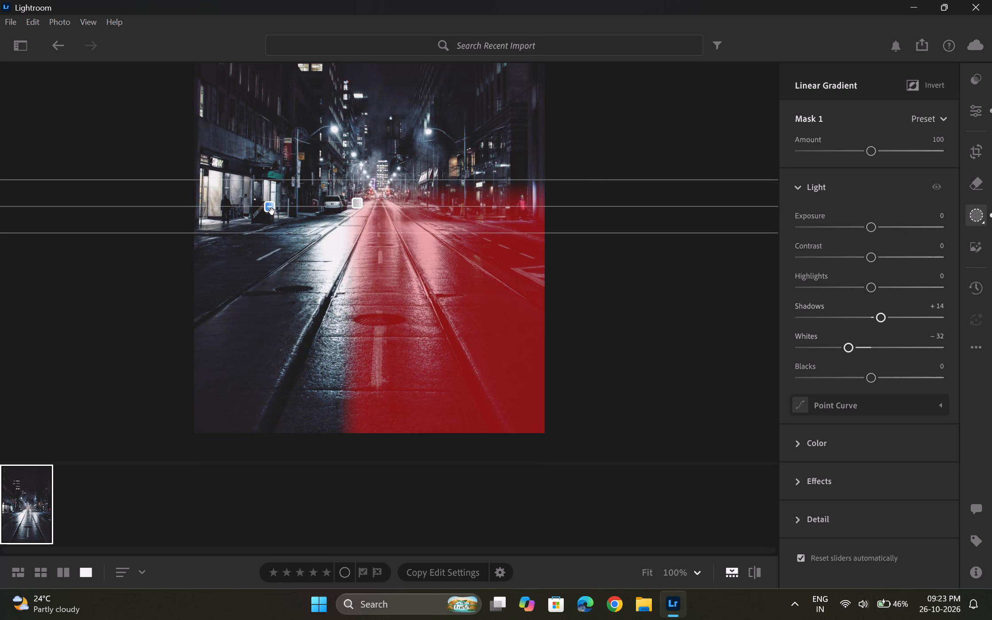
Subtract another horizontal linear gradient from Mask 1 over the sky and buildings, with its centre at the parked car beside the vanishing point.
{"action": "left_click_drag", "start_coordinate": [272, 211], "coordinate": [272, 212]}
{"action": "left_click", "coordinate": [716, 247]}
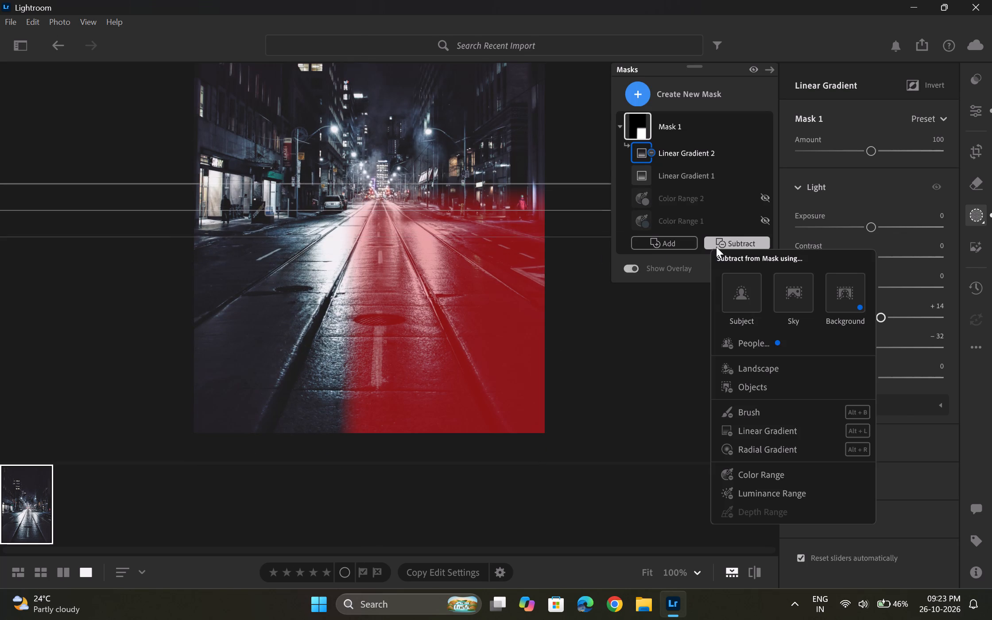
{"action": "left_click", "coordinate": [756, 429]}
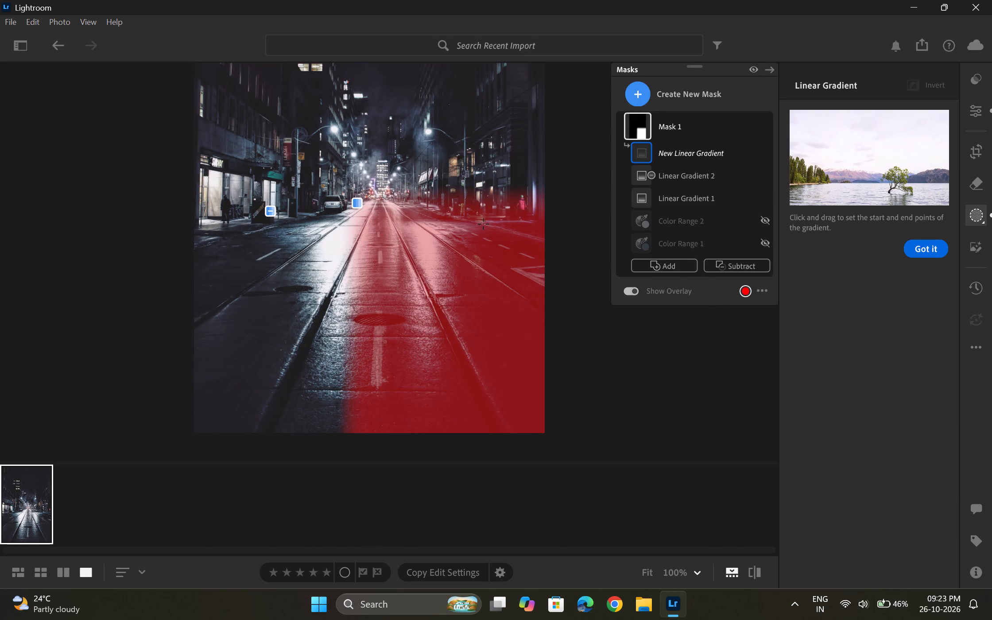
{"action": "left_click", "coordinate": [483, 223]}
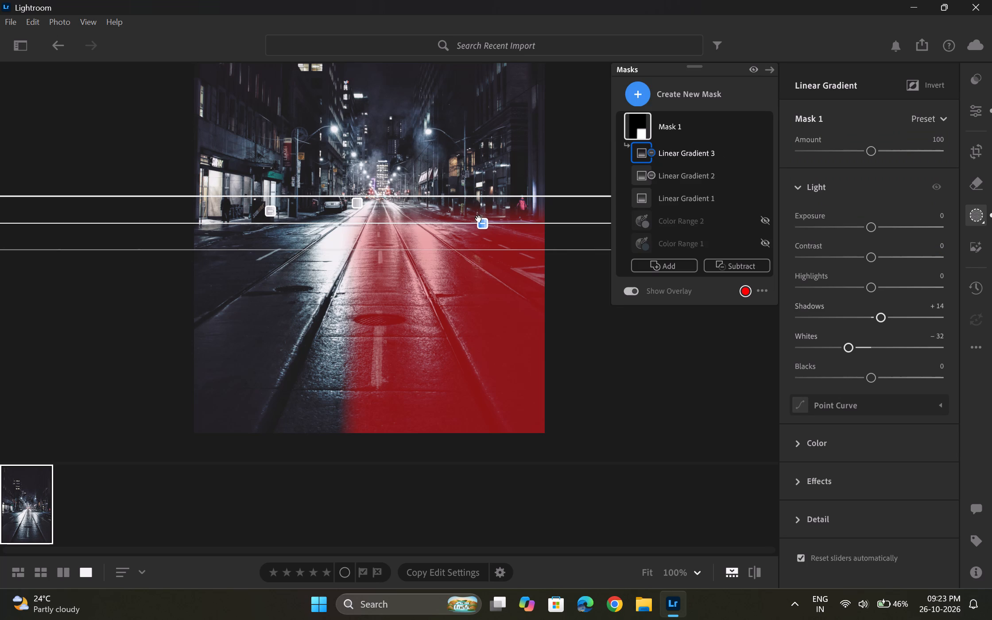
{"action": "left_click_drag", "start_coordinate": [483, 227], "coordinate": [415, 195]}
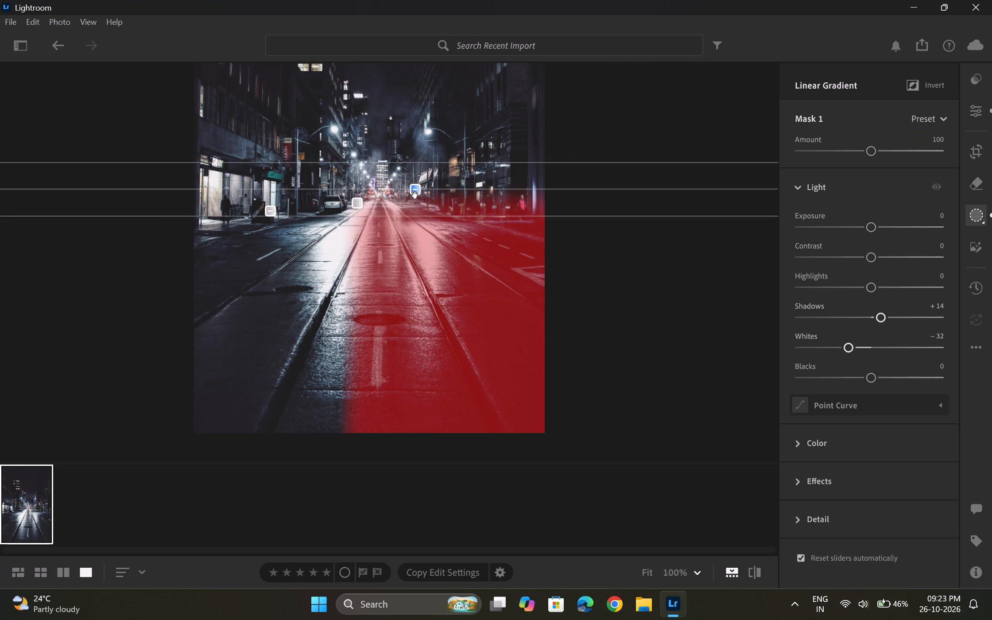
{"action": "left_click_drag", "start_coordinate": [415, 195], "coordinate": [415, 196]}
{"action": "left_click_drag", "start_coordinate": [415, 196], "coordinate": [315, 302]}
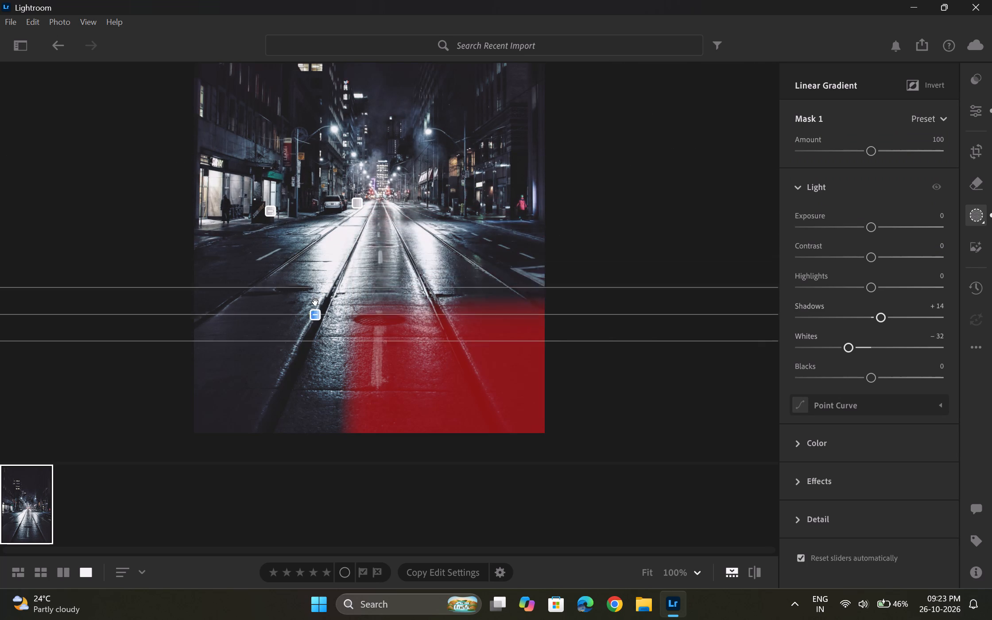
{"action": "left_click_drag", "start_coordinate": [315, 302], "coordinate": [329, 201]}
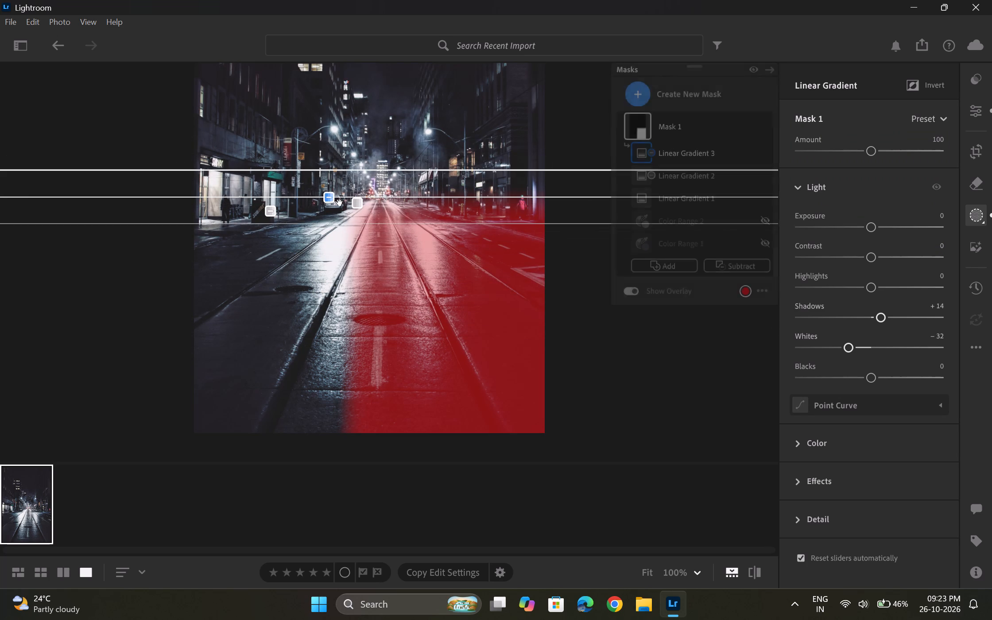
{"action": "left_click", "coordinate": [369, 274]}
Shift the nearly vertical added gradient, Linear Gradient 1, to the photo's left edge so the mask covers the whole road.
{"action": "left_click", "coordinate": [359, 207]}
{"action": "left_click_drag", "start_coordinate": [359, 207], "coordinate": [248, 216]}
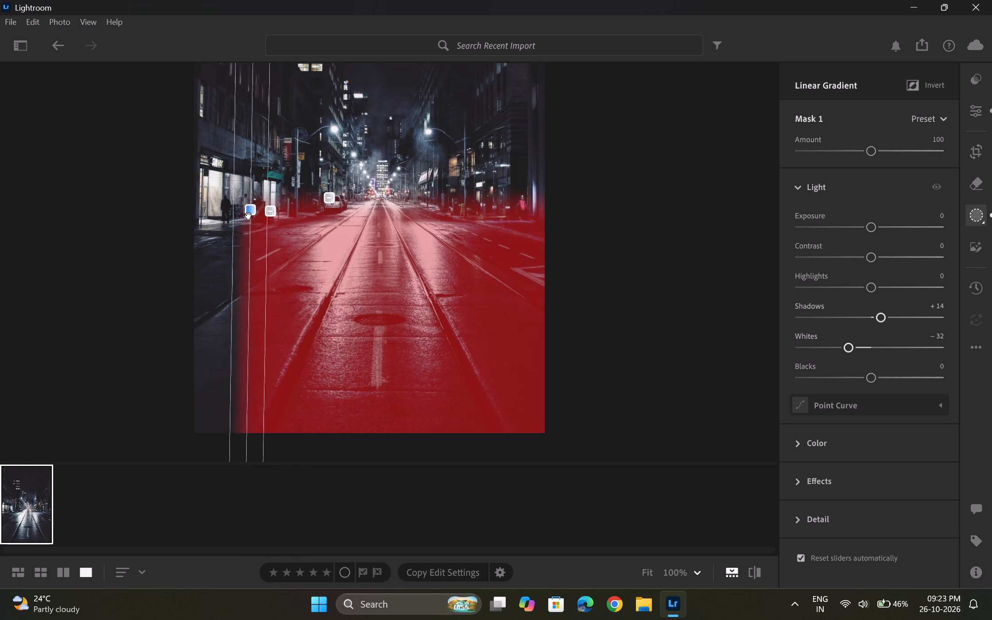
{"action": "left_click_drag", "start_coordinate": [248, 216], "coordinate": [201, 224]}
Lower the subtracted Linear Gradient 3 slightly, centring it on the parked car.
{"action": "left_click_drag", "start_coordinate": [269, 212], "coordinate": [258, 196]}
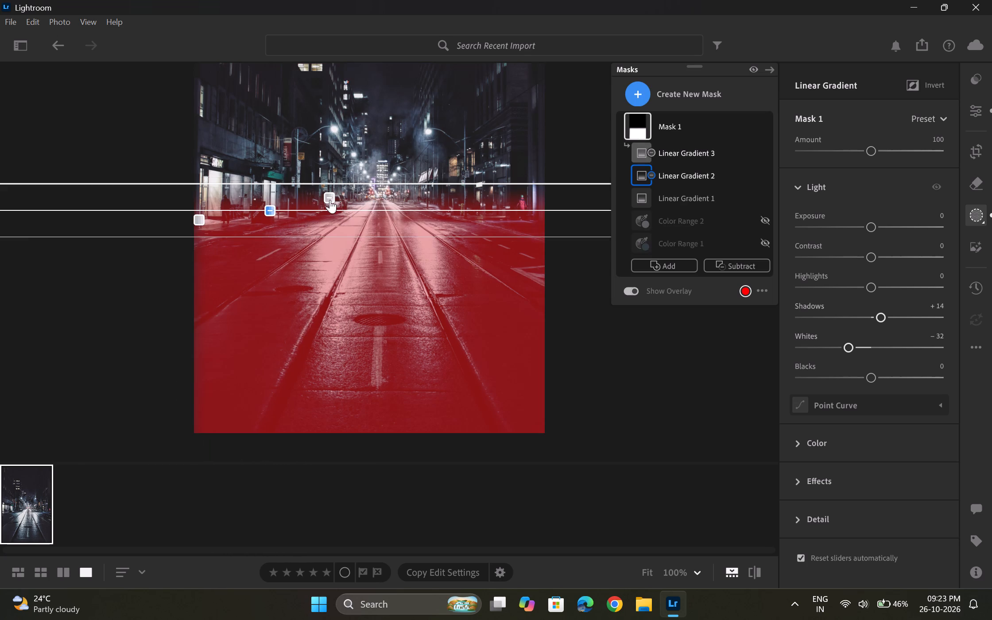
{"action": "left_click_drag", "start_coordinate": [330, 200], "coordinate": [329, 227]}
{"action": "left_click_drag", "start_coordinate": [329, 201], "coordinate": [329, 217]}
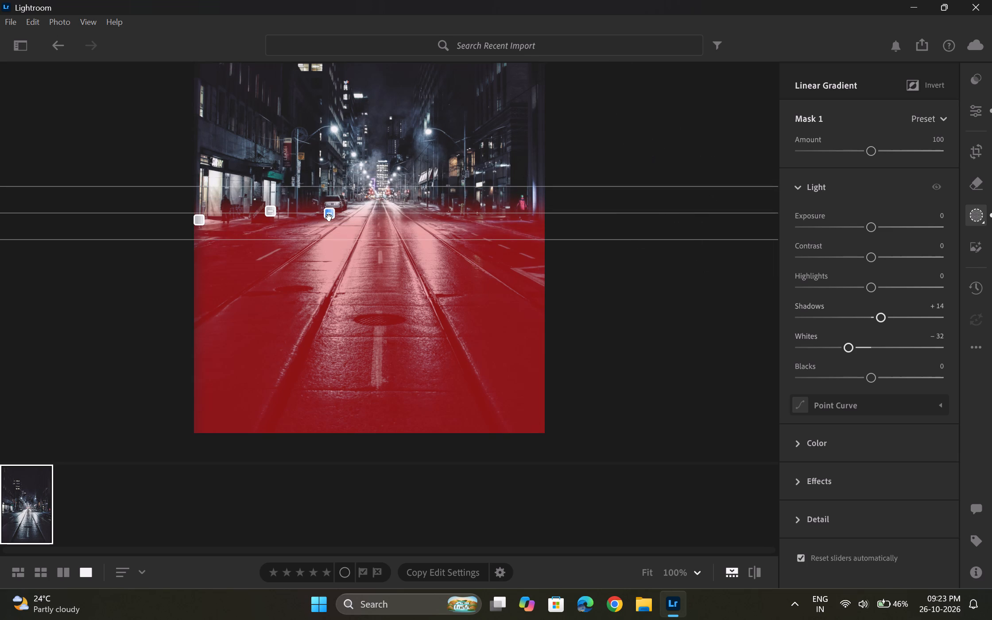
{"action": "left_click_drag", "start_coordinate": [329, 217], "coordinate": [334, 210]}
Delete the subtracted Linear Gradient 2 beside the storefronts from Mask 1.
{"action": "left_click", "coordinate": [274, 216]}
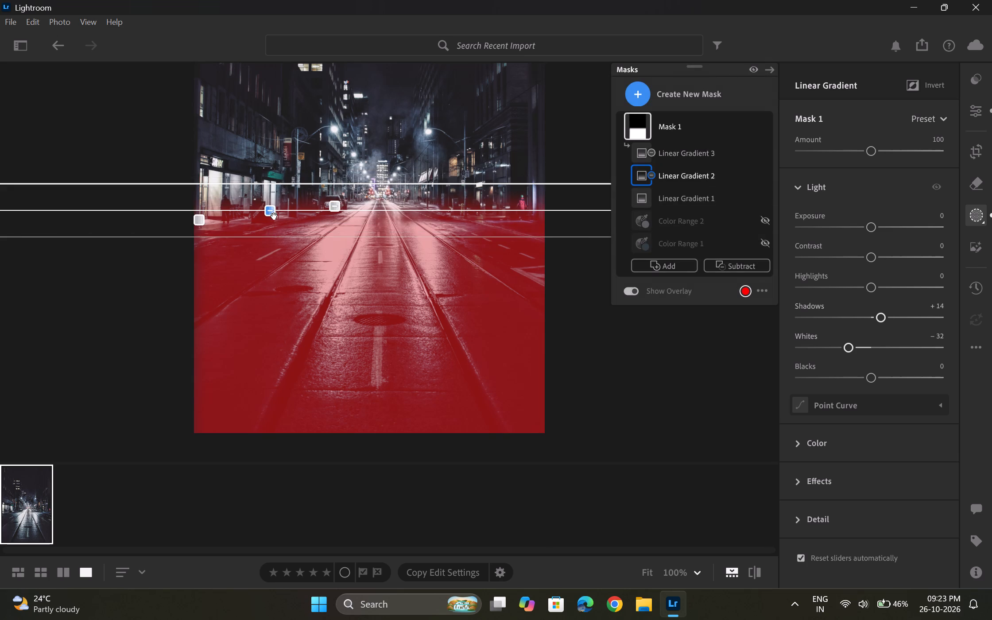
{"action": "left_click_drag", "start_coordinate": [271, 215], "coordinate": [457, 256]}
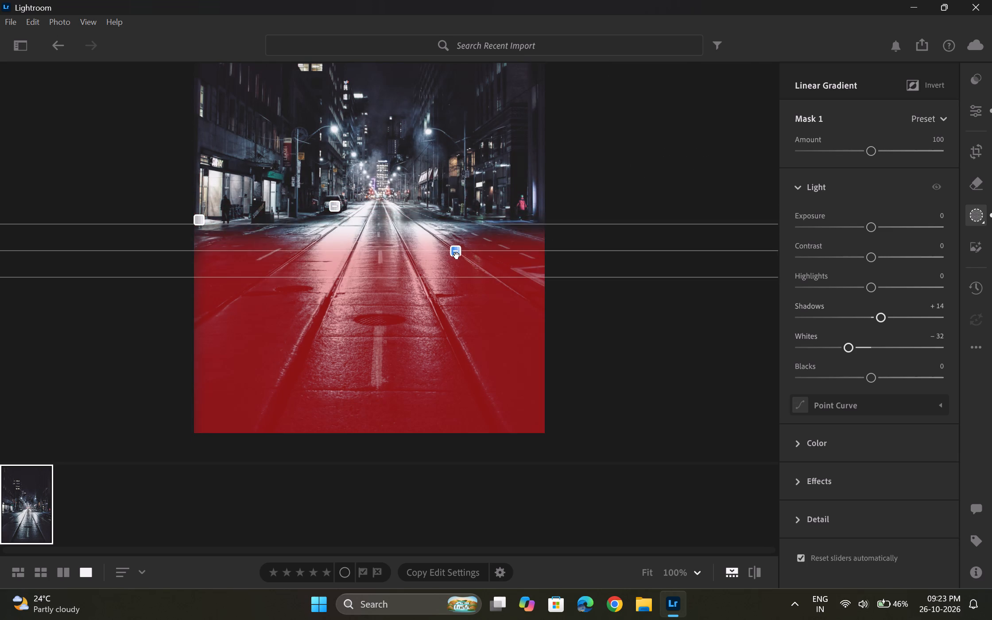
{"action": "left_click_drag", "start_coordinate": [457, 256], "coordinate": [457, 235]}
{"action": "key", "text": "Delete"}
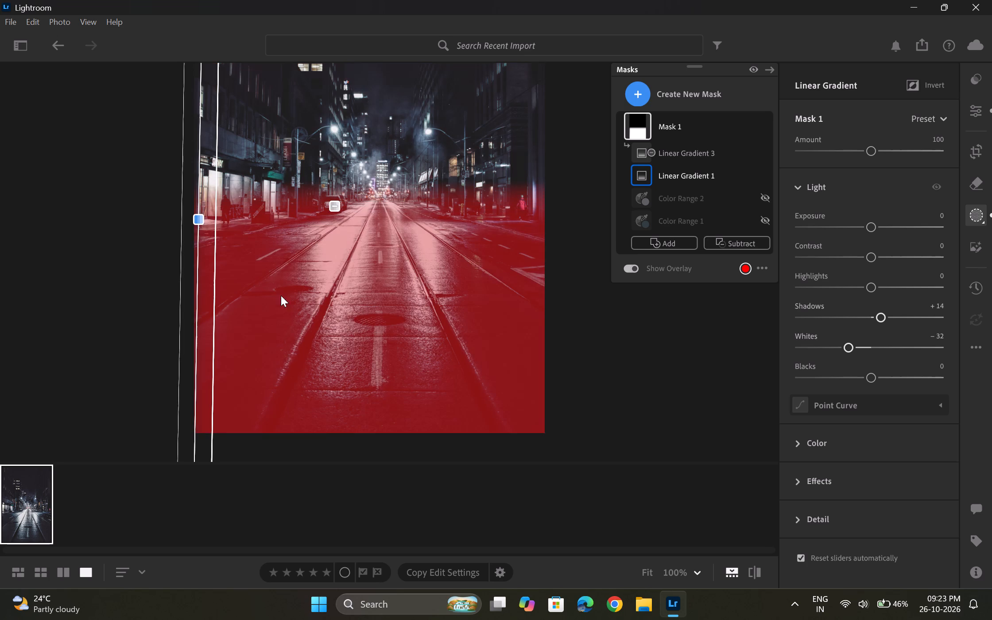
Lower the remaining subtracted horizontal gradient in Mask 1 to just below the parked car, where the road begins.
{"action": "left_click", "coordinate": [334, 209]}
{"action": "left_click_drag", "start_coordinate": [334, 209], "coordinate": [334, 217]}
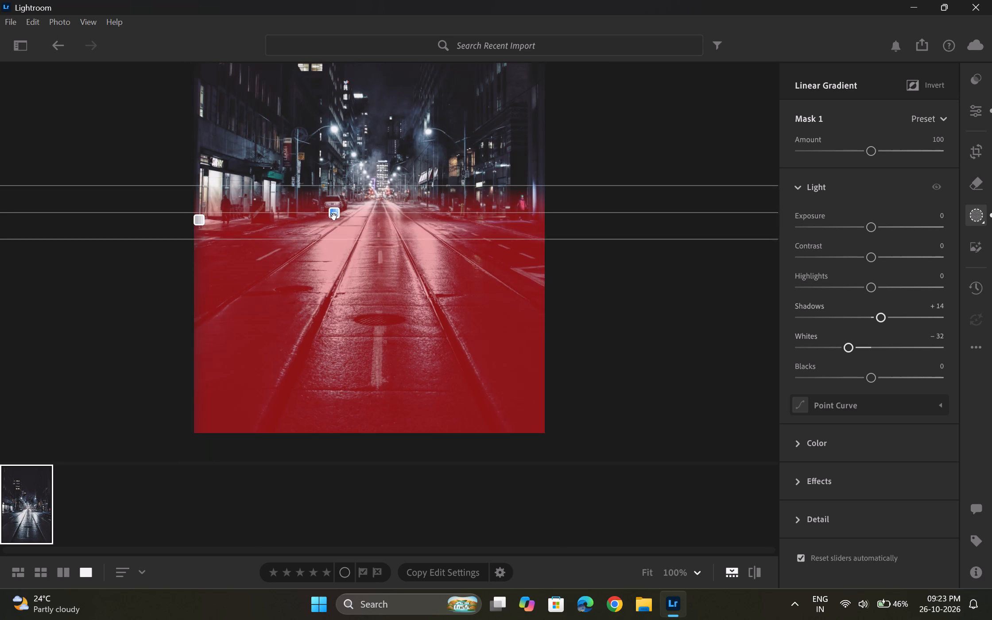
{"action": "left_click_drag", "start_coordinate": [334, 217], "coordinate": [334, 225]}
{"action": "left_click", "coordinate": [334, 225]}
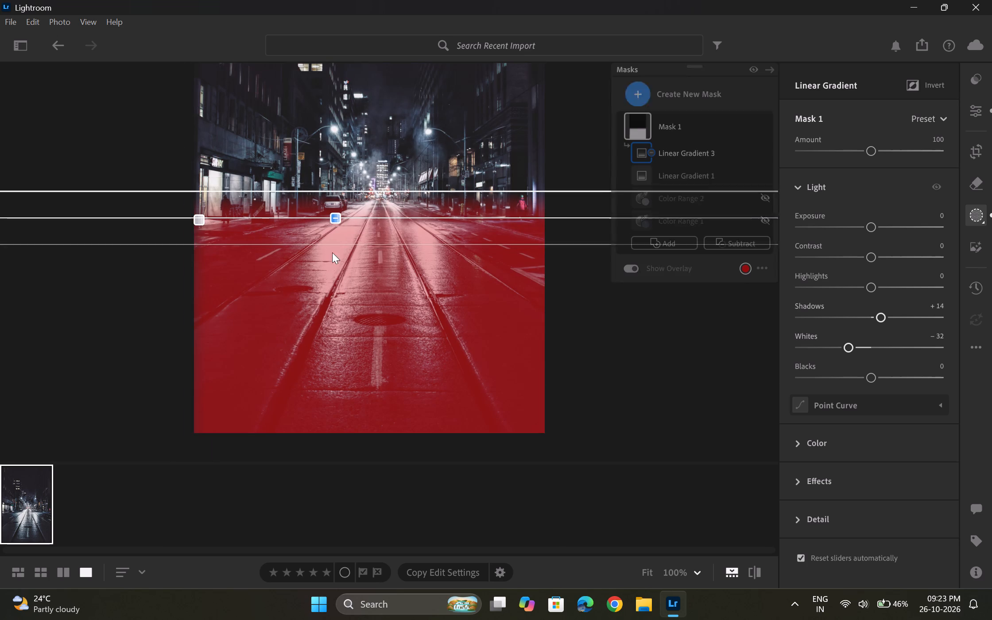
{"action": "left_click", "coordinate": [611, 345]}
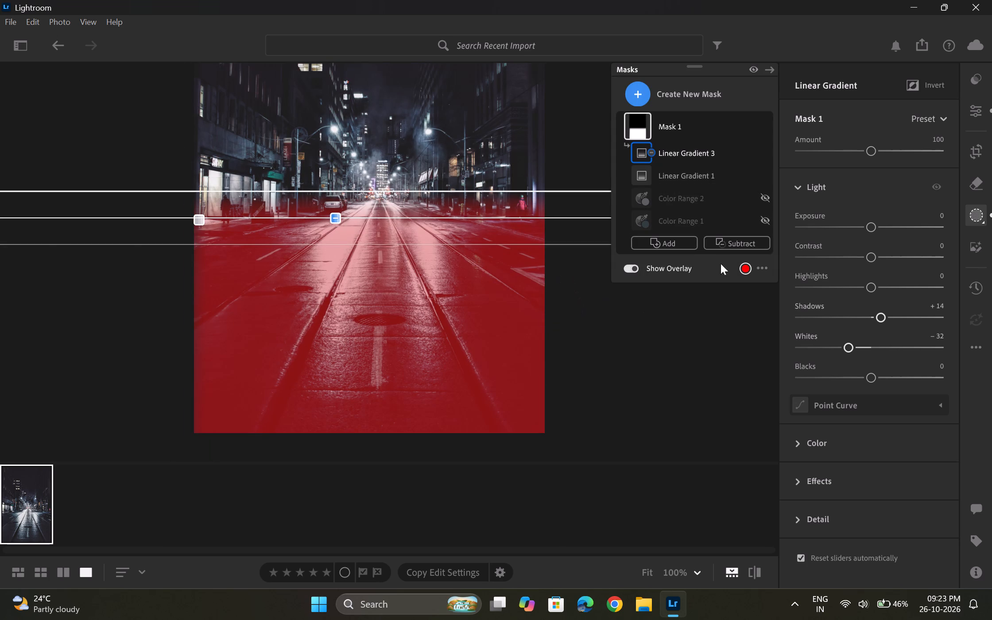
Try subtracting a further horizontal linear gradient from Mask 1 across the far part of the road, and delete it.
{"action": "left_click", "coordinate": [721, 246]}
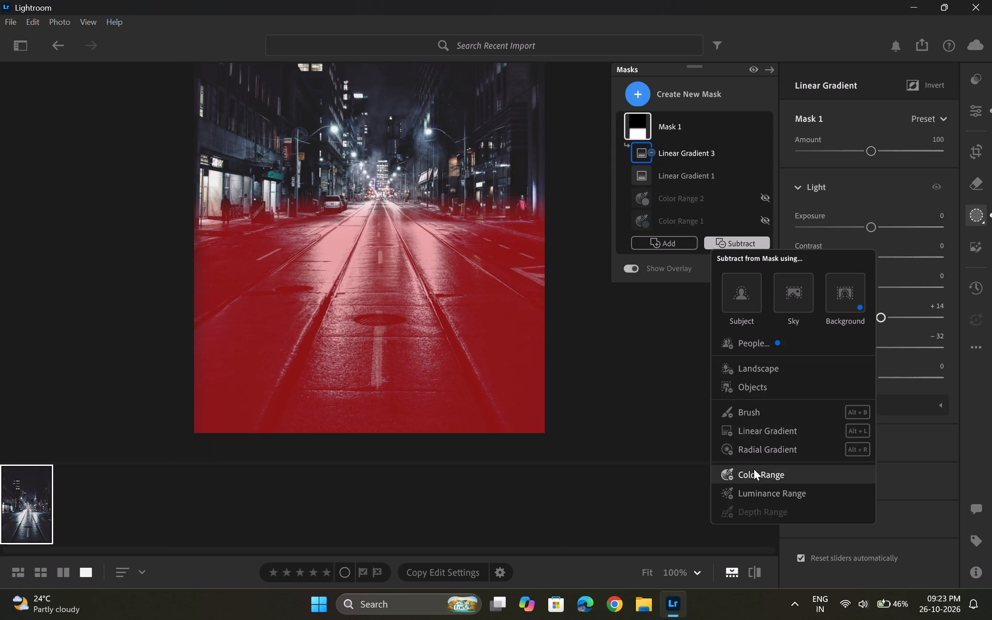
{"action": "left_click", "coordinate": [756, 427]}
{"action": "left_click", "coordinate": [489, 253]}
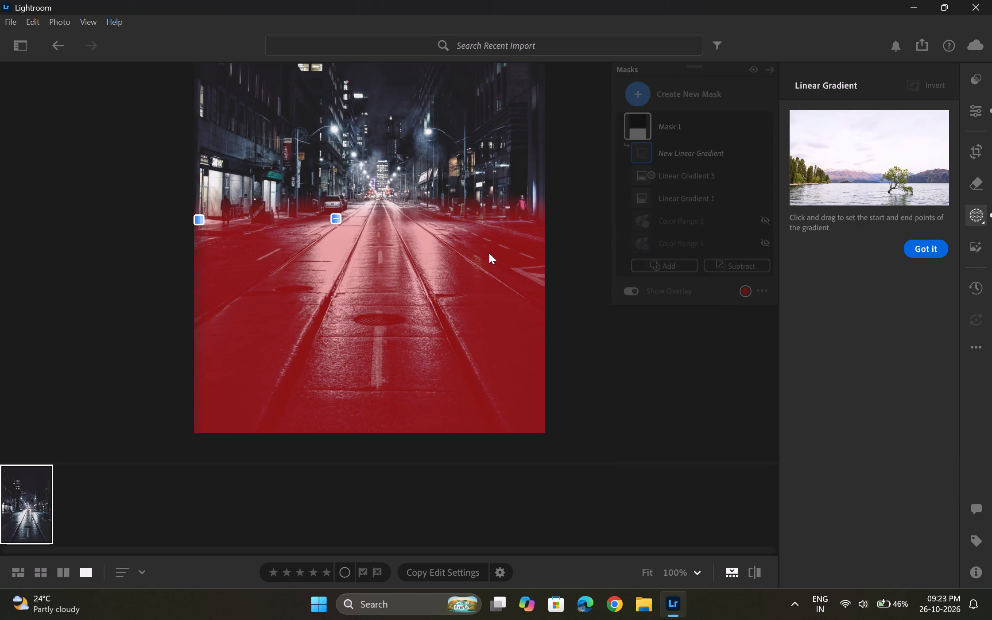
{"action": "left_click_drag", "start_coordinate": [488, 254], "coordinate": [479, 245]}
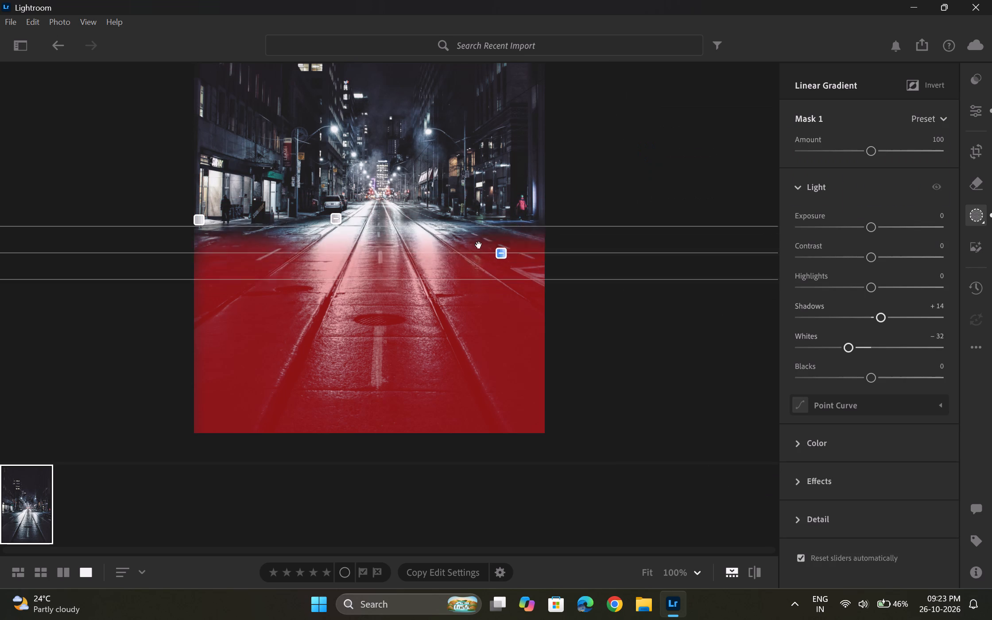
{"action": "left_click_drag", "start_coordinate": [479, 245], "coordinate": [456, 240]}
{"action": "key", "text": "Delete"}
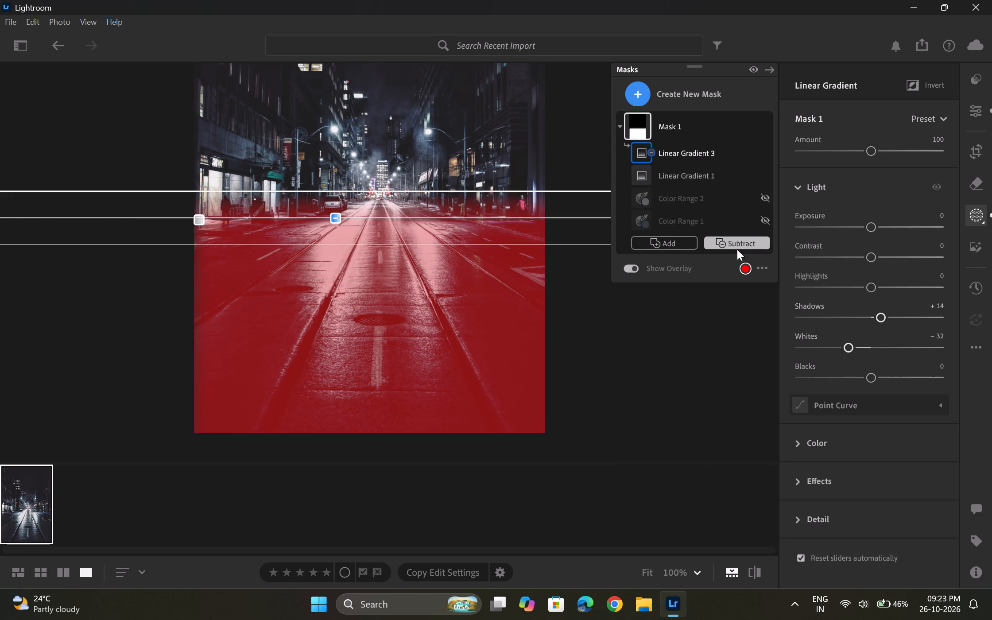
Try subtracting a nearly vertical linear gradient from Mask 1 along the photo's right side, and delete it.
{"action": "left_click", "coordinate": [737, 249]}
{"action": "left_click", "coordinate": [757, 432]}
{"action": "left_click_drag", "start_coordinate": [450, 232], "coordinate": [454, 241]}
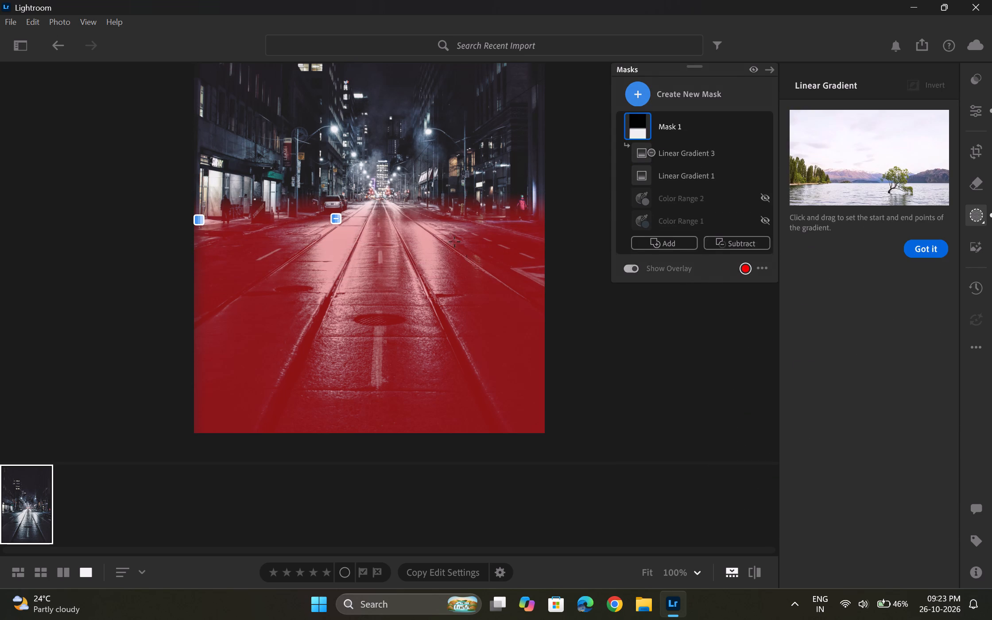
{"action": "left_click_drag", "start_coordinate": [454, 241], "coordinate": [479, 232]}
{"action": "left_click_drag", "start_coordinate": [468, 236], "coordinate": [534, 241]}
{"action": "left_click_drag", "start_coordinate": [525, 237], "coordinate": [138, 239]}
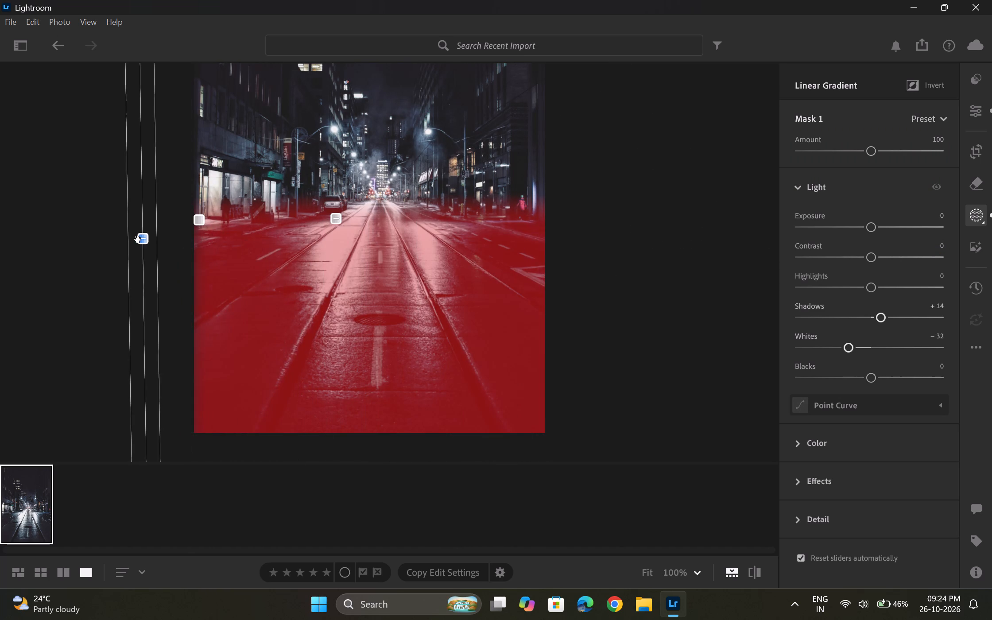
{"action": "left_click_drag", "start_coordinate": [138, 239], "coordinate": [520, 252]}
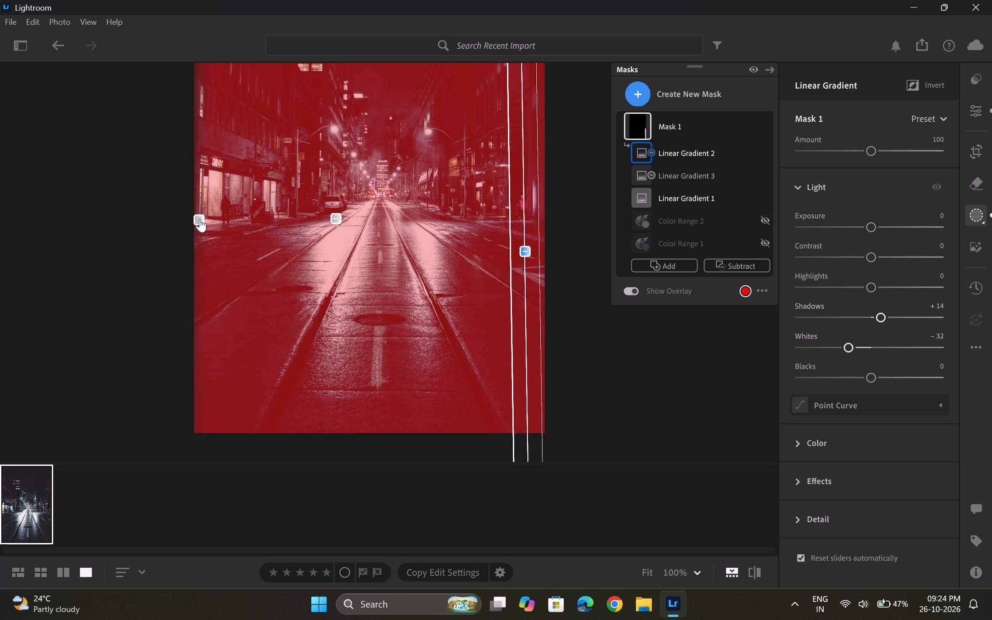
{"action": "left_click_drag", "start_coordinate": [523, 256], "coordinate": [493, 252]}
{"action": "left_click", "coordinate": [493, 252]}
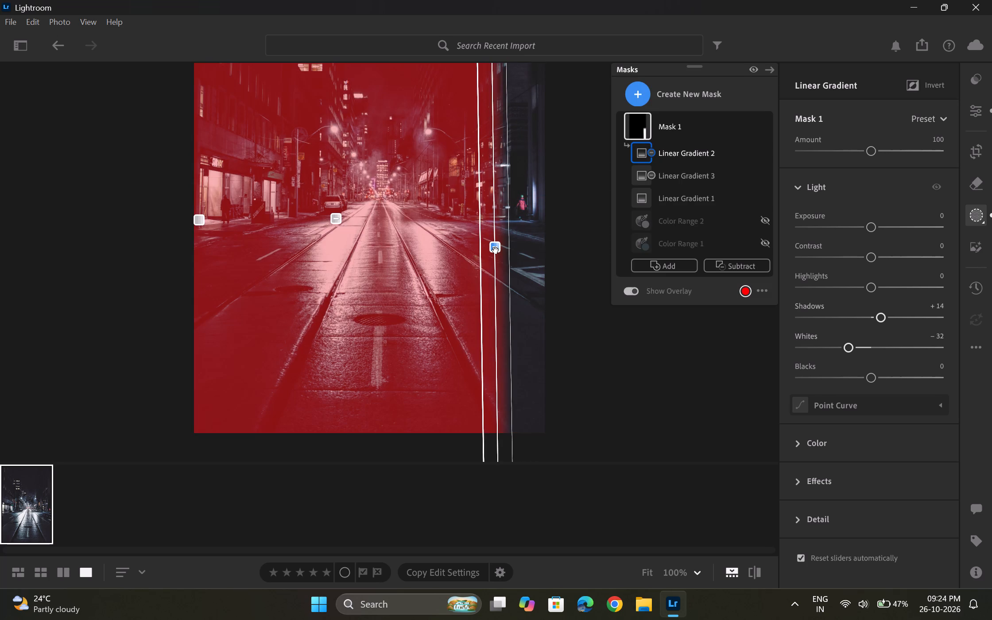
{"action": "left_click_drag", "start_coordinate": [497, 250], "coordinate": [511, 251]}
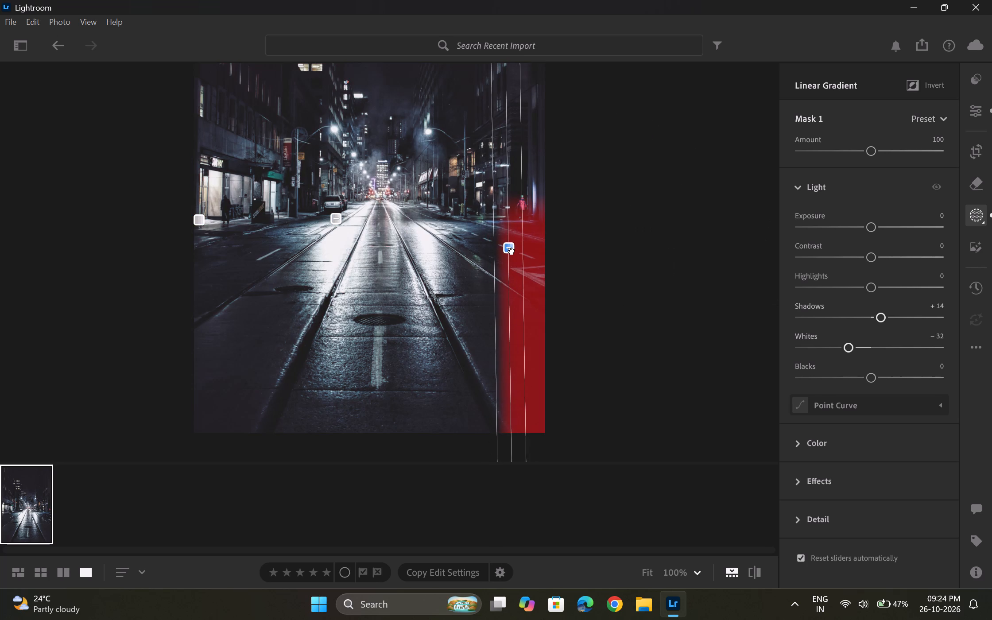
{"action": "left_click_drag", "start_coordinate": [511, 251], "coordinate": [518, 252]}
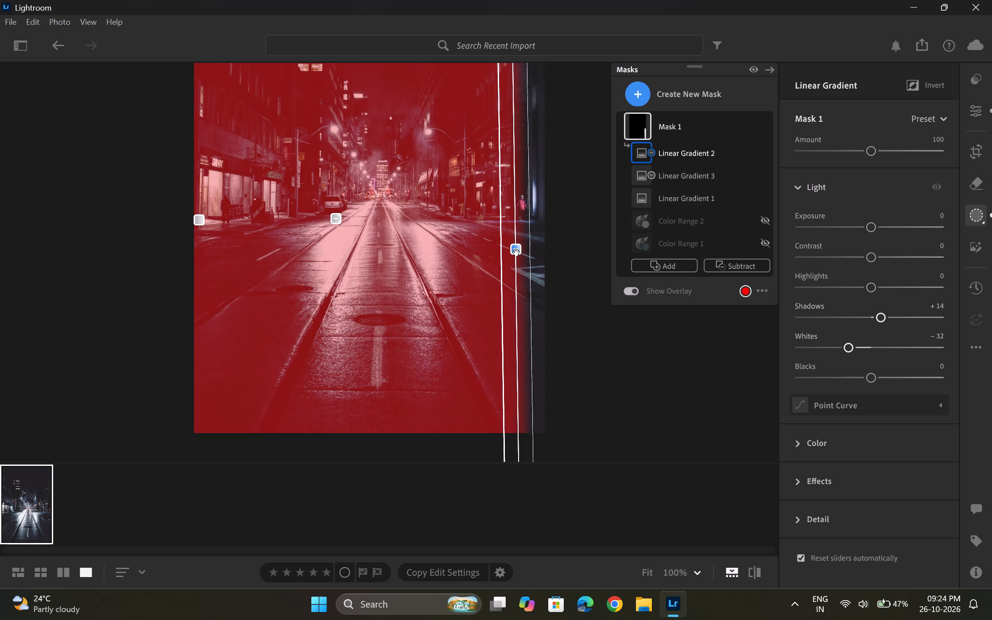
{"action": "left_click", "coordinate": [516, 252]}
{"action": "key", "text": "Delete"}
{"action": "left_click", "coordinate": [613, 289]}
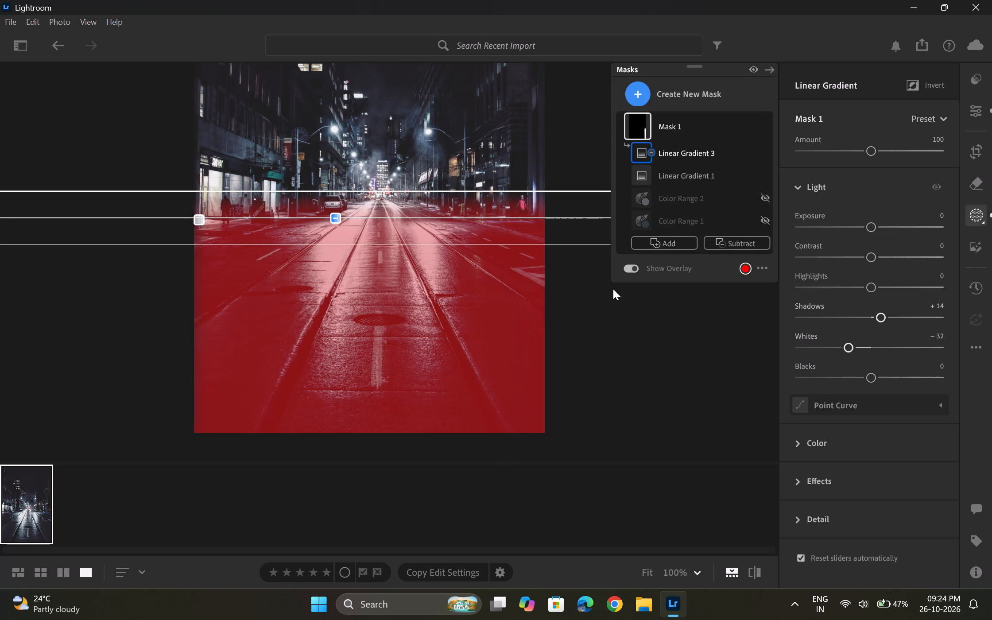
Raise the subtracted horizontal gradient slightly, centring it at the base of the parked car.
{"action": "scroll", "coordinate": [608, 266], "scroll_direction": "up", "scroll_amount": 1}
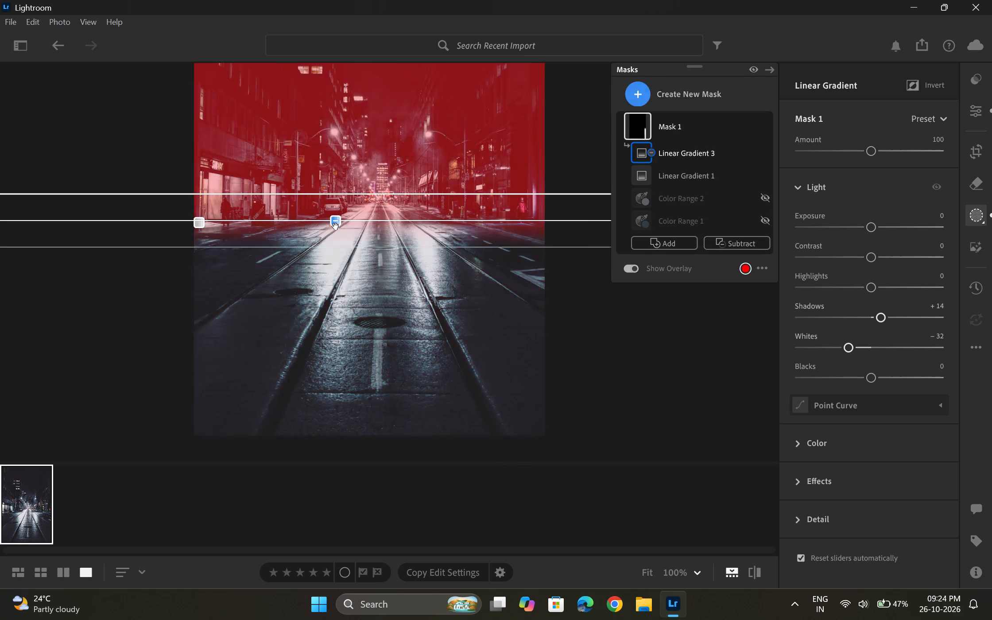
{"action": "left_click_drag", "start_coordinate": [336, 226], "coordinate": [341, 221]}
Move the added gradient's centre down the road and place it just inside the photo's left edge.
{"action": "left_click", "coordinate": [196, 224]}
{"action": "left_click_drag", "start_coordinate": [198, 224], "coordinate": [308, 262]}
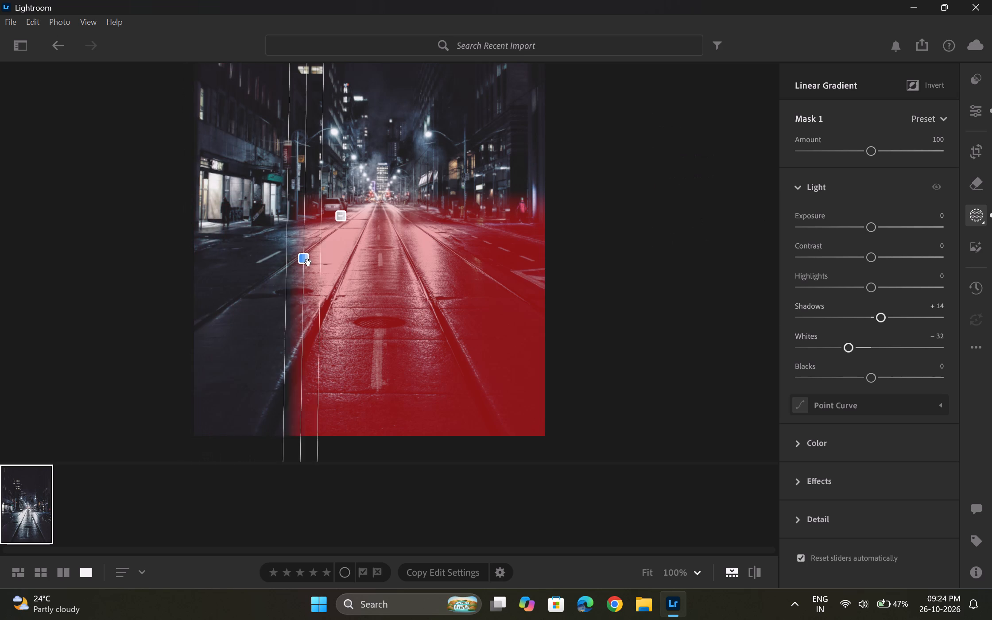
{"action": "left_click_drag", "start_coordinate": [308, 262], "coordinate": [204, 384]}
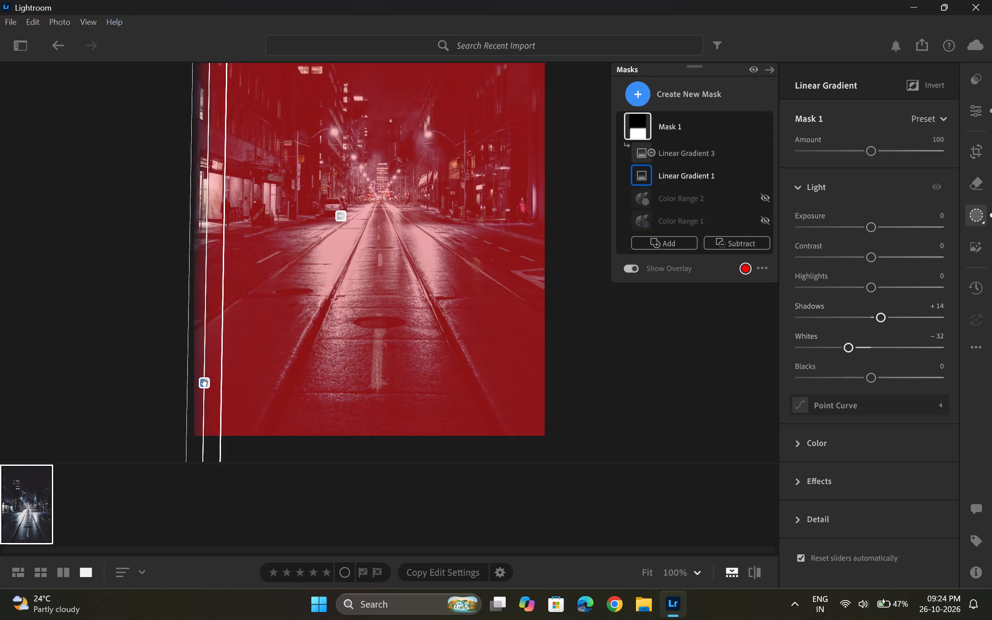
{"action": "left_click_drag", "start_coordinate": [205, 383], "coordinate": [211, 385]}
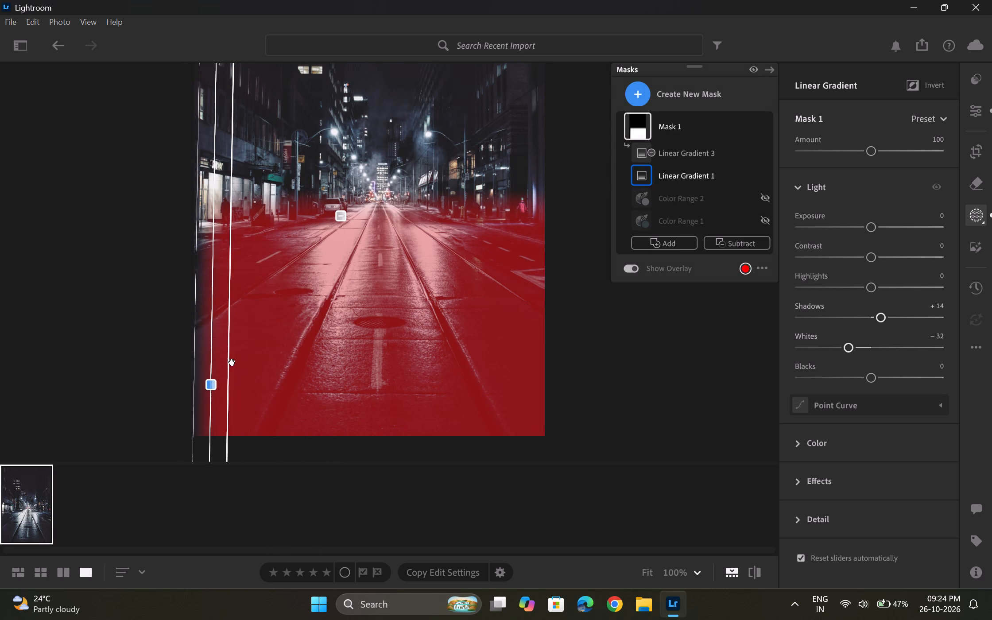
Widen the added near-vertical gradient past both sides of the photo and centre it slightly left of the road's central marking.
{"action": "left_click_drag", "start_coordinate": [232, 362], "coordinate": [409, 372]}
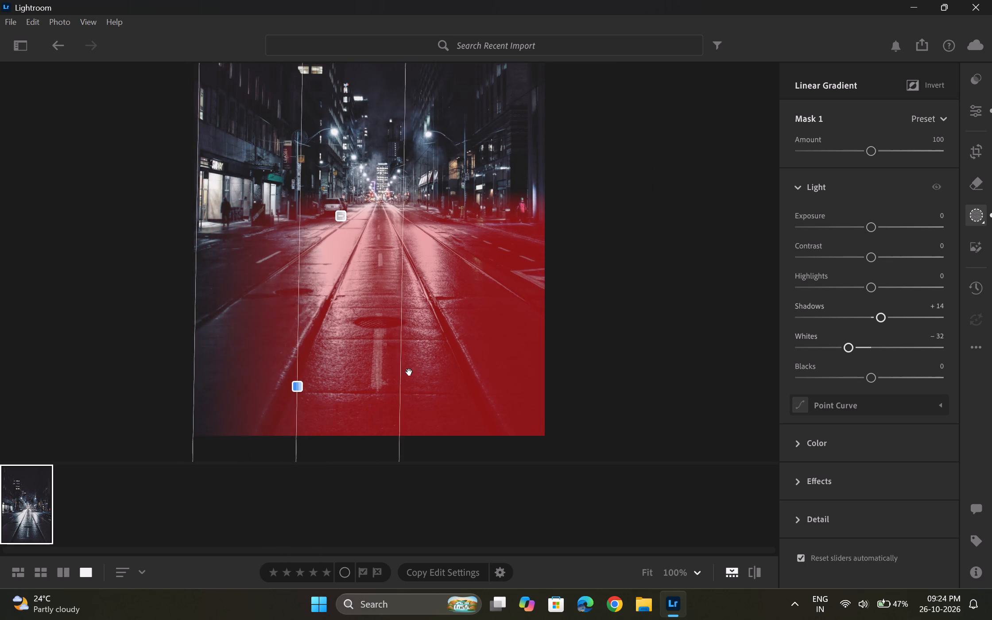
{"action": "left_click_drag", "start_coordinate": [409, 372], "coordinate": [519, 379]}
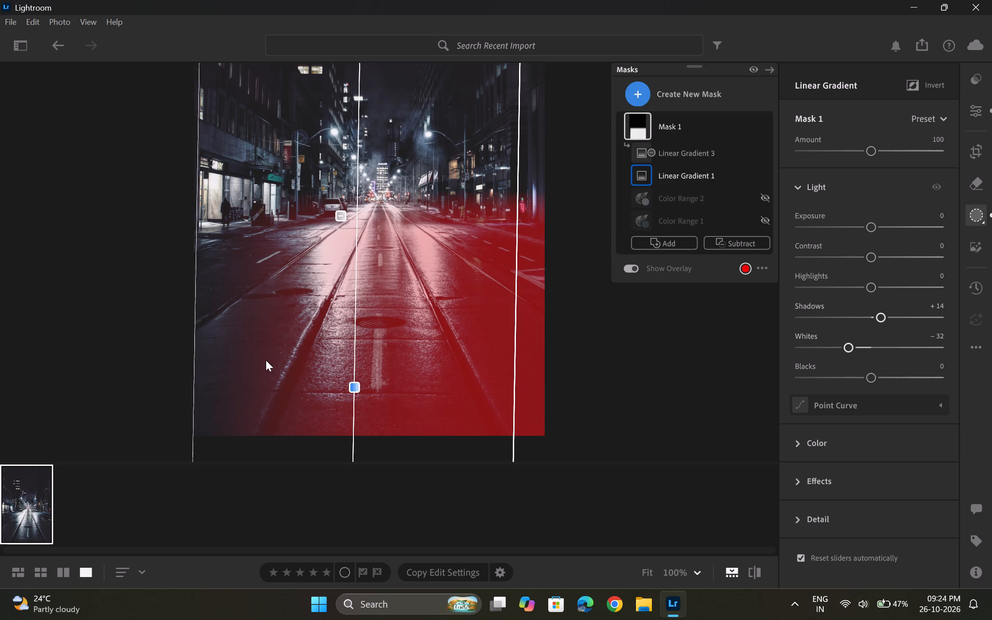
{"action": "left_click_drag", "start_coordinate": [194, 357], "coordinate": [200, 360]}
{"action": "left_click_drag", "start_coordinate": [353, 386], "coordinate": [296, 387]}
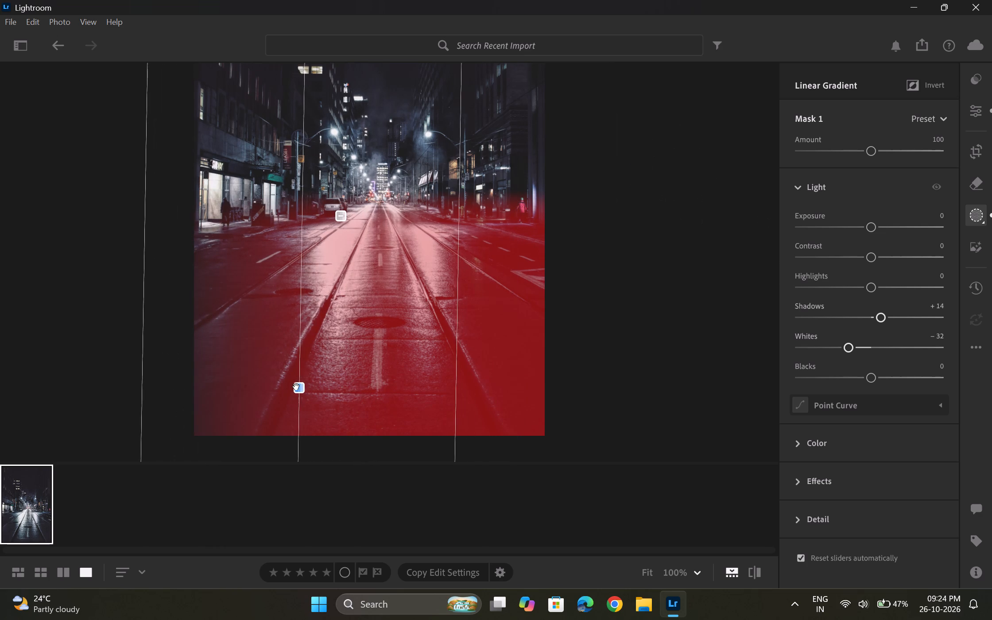
{"action": "left_click_drag", "start_coordinate": [296, 387], "coordinate": [315, 387]}
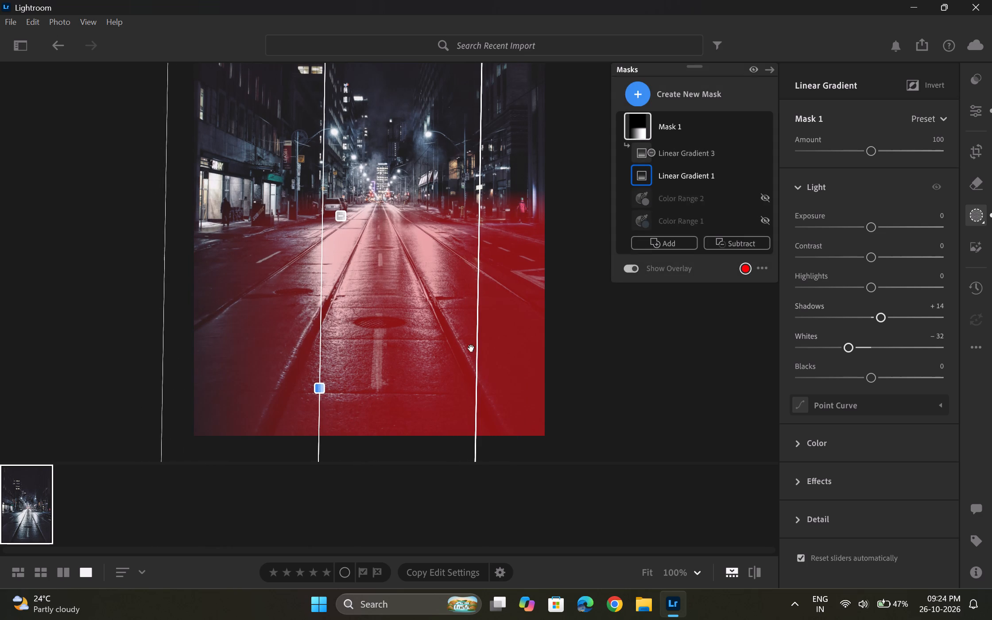
{"action": "left_click_drag", "start_coordinate": [476, 346], "coordinate": [341, 348]}
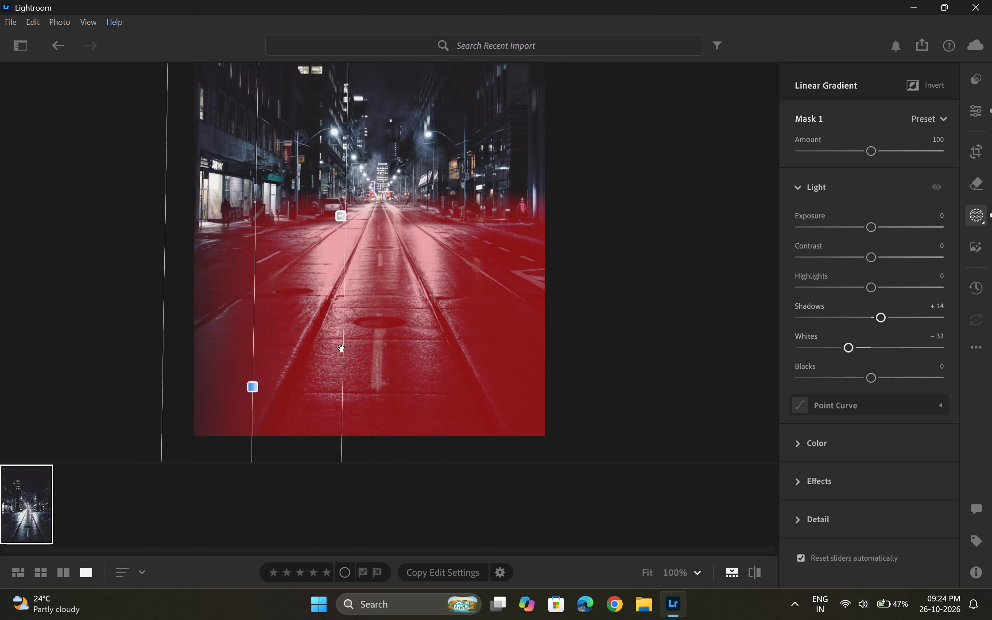
{"action": "left_click_drag", "start_coordinate": [341, 348], "coordinate": [651, 365]}
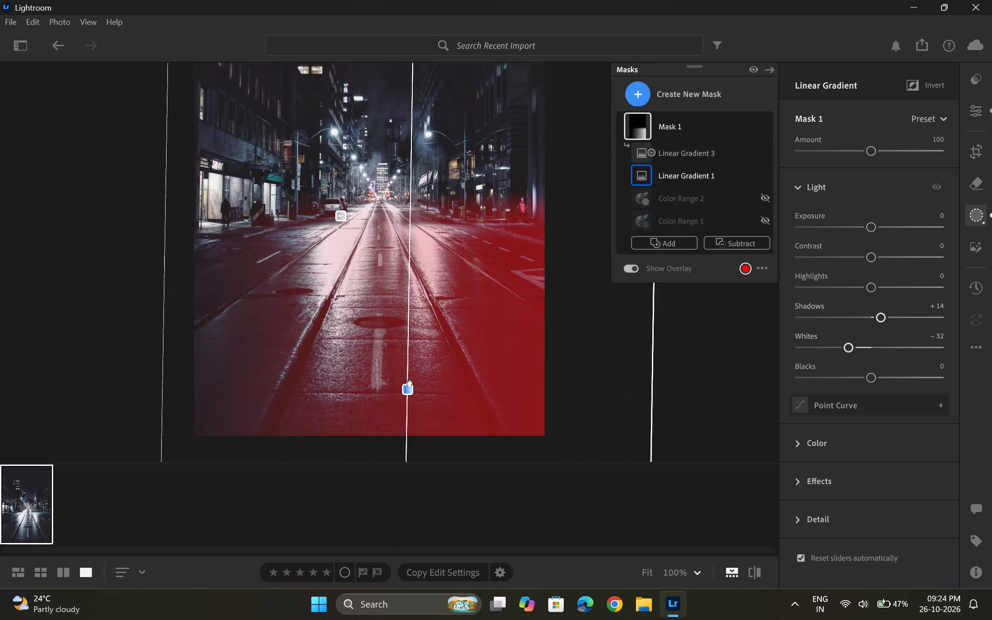
{"action": "left_click_drag", "start_coordinate": [408, 388], "coordinate": [339, 389]}
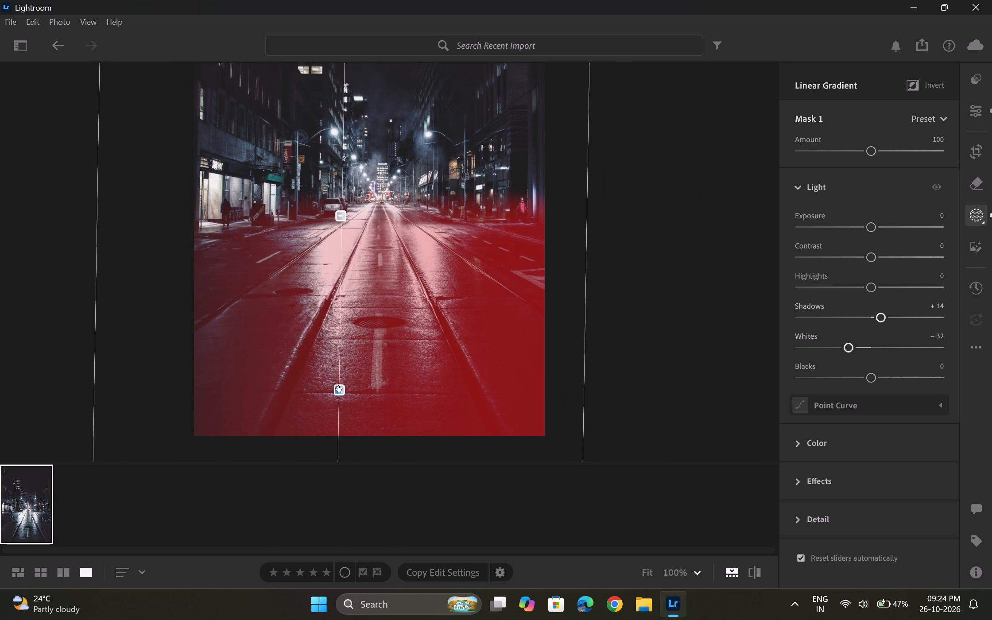
{"action": "left_click_drag", "start_coordinate": [339, 389], "coordinate": [336, 389]}
Lower the subtracted horizontal gradient slightly, centring it on the road just below the parked car.
{"action": "left_click_drag", "start_coordinate": [338, 217], "coordinate": [337, 230]}
{"action": "left_click_drag", "start_coordinate": [340, 219], "coordinate": [340, 225]}
{"action": "left_click_drag", "start_coordinate": [360, 198], "coordinate": [368, 145]}
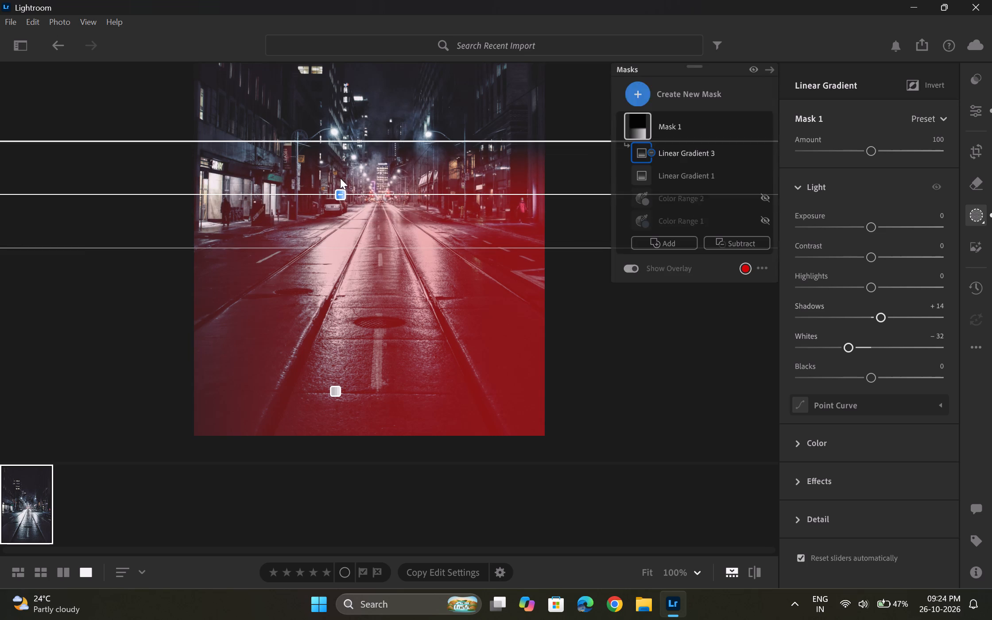
{"action": "left_click_drag", "start_coordinate": [341, 198], "coordinate": [340, 226]}
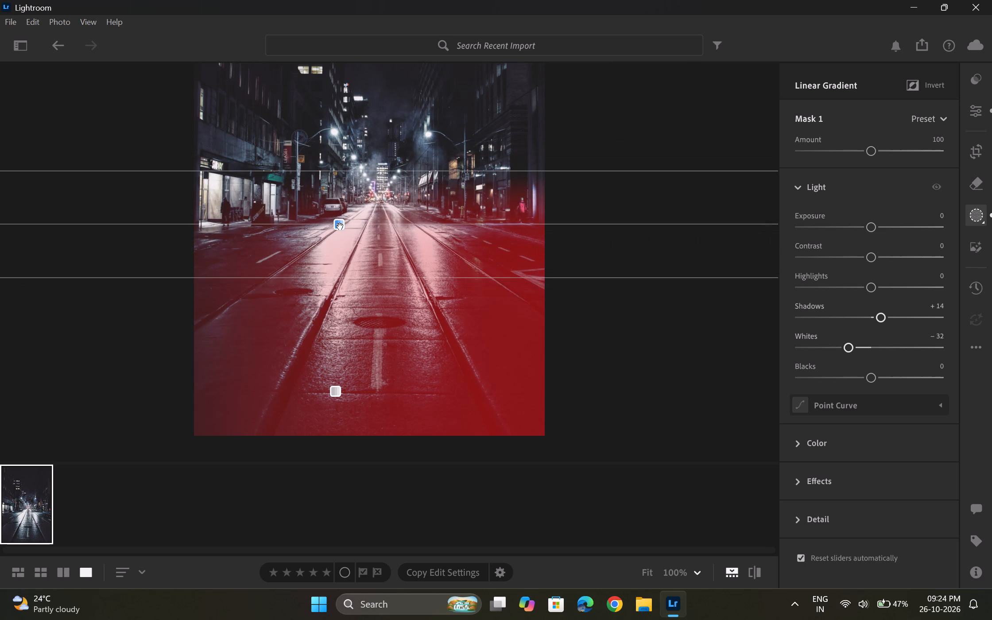
{"action": "left_click_drag", "start_coordinate": [340, 226], "coordinate": [338, 227]}
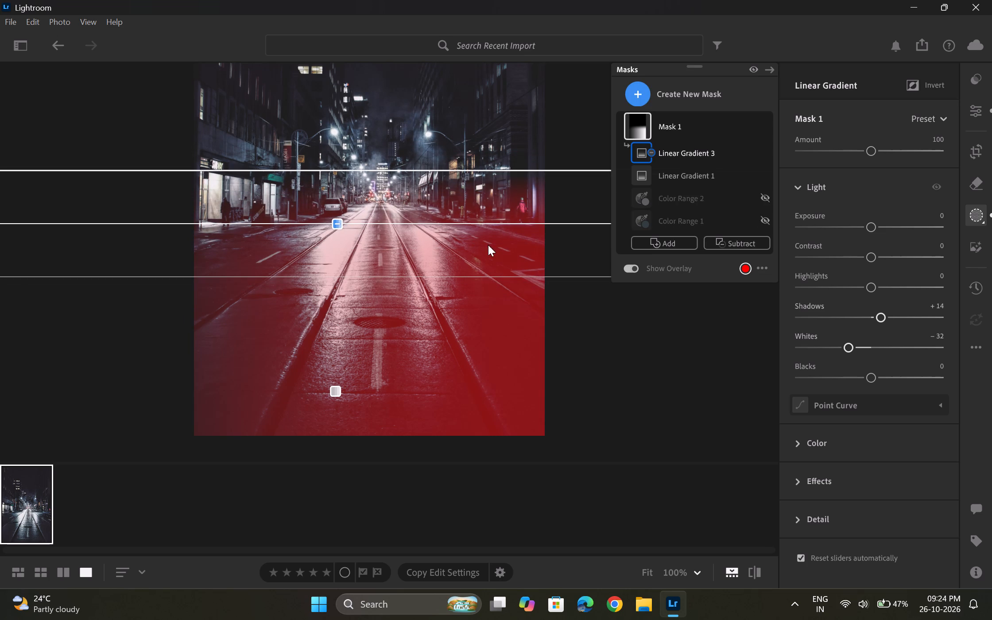
Tilt the subtracted gradient so it slopes gently down toward the photo's right side.
{"action": "left_click_drag", "start_coordinate": [540, 225], "coordinate": [520, 259]}
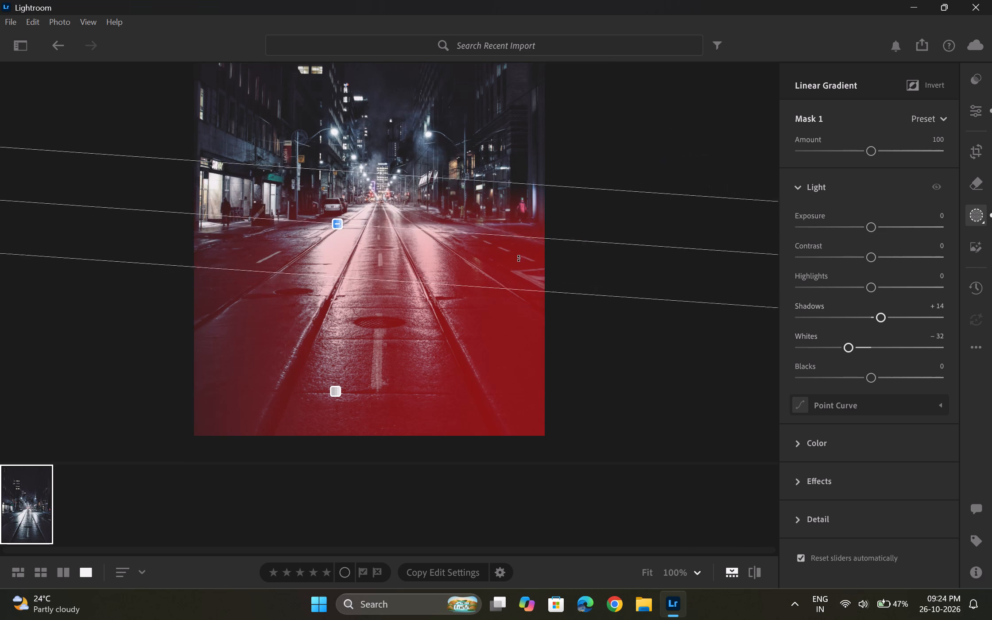
{"action": "left_click_drag", "start_coordinate": [520, 259], "coordinate": [508, 287]}
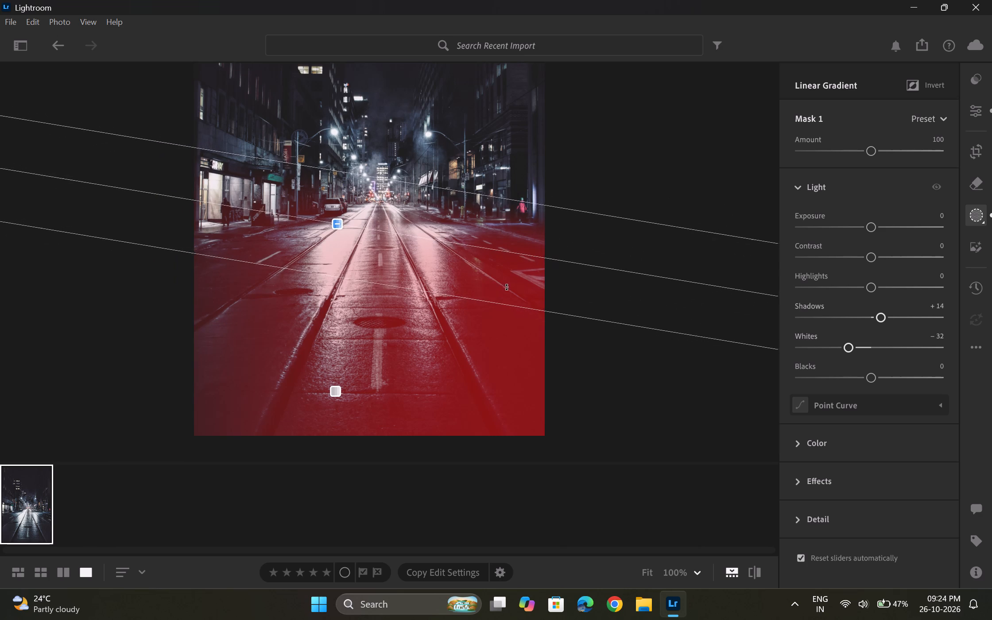
{"action": "left_click_drag", "start_coordinate": [508, 287], "coordinate": [509, 287]}
{"action": "left_click", "coordinate": [583, 164]}
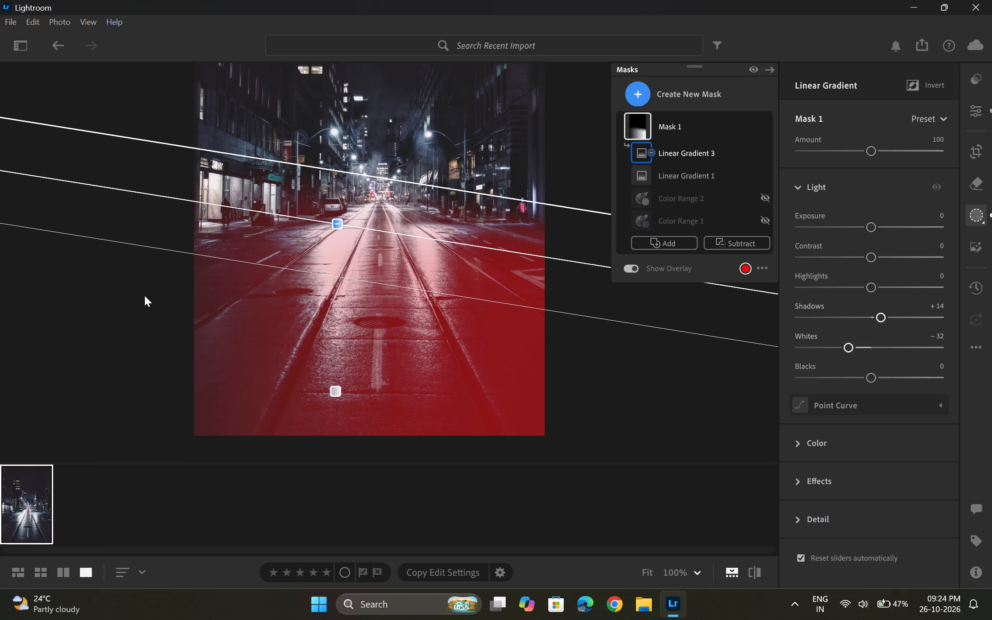
{"action": "left_click", "coordinate": [140, 298]}
{"action": "left_click", "coordinate": [336, 224]}
{"action": "left_click", "coordinate": [112, 115]}
{"action": "left_click", "coordinate": [62, 337]}
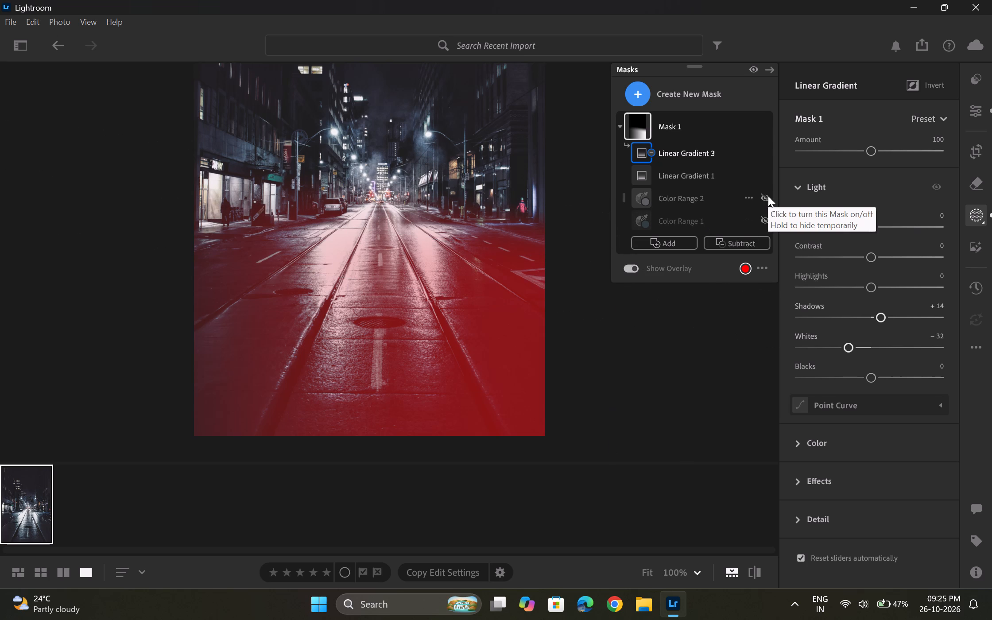
Lower Mask 1's Exposure to −1.80 and hide the mask overlay to judge the road's darkening.
{"action": "left_click_drag", "start_coordinate": [874, 224], "coordinate": [868, 225]}
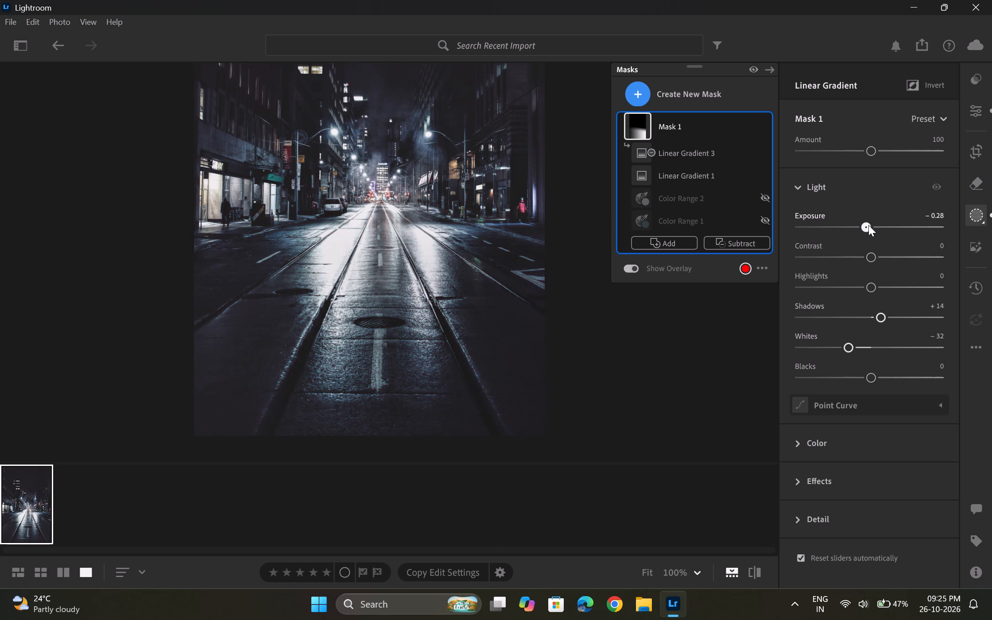
{"action": "left_click_drag", "start_coordinate": [868, 225], "coordinate": [850, 229]}
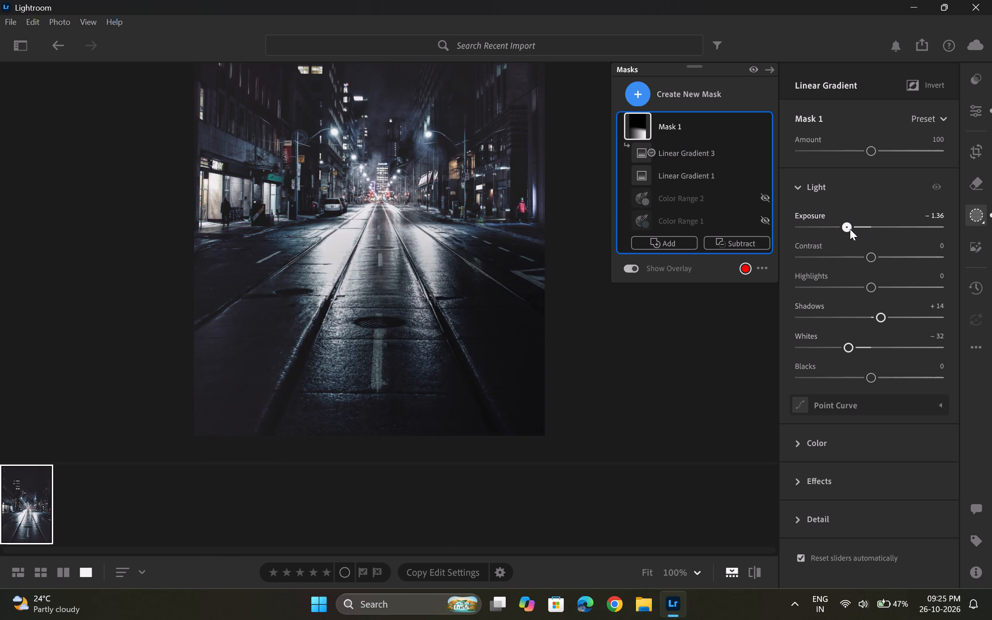
{"action": "left_click_drag", "start_coordinate": [850, 229], "coordinate": [847, 229]}
{"action": "left_click_drag", "start_coordinate": [846, 225], "coordinate": [833, 226]}
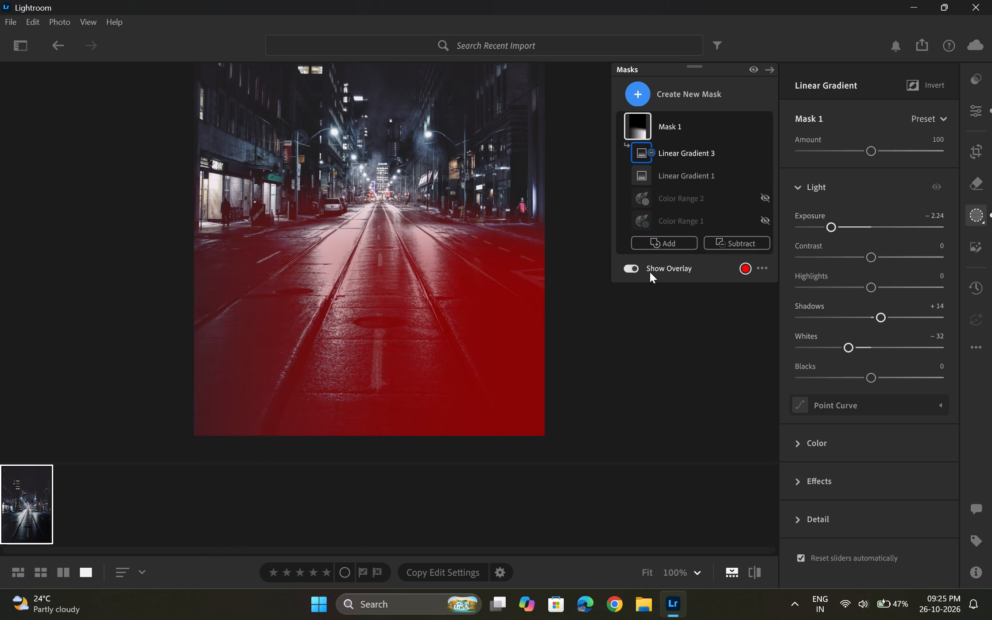
{"action": "left_click", "coordinate": [633, 271]}
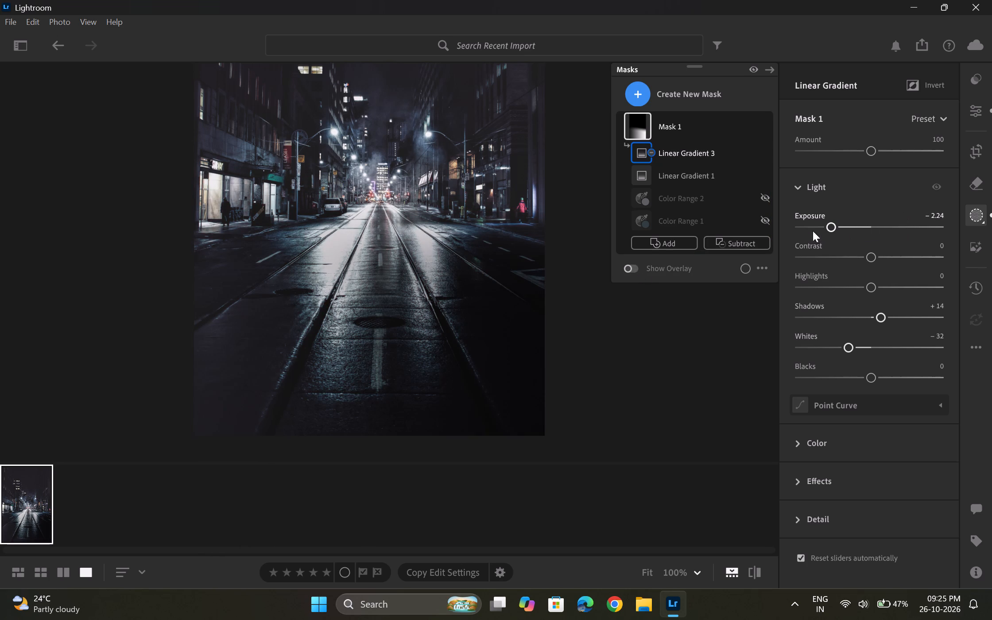
{"action": "scroll", "coordinate": [393, 193], "scroll_direction": "down", "scroll_amount": 3}
{"action": "scroll", "coordinate": [393, 193], "scroll_direction": "up", "scroll_amount": 7}
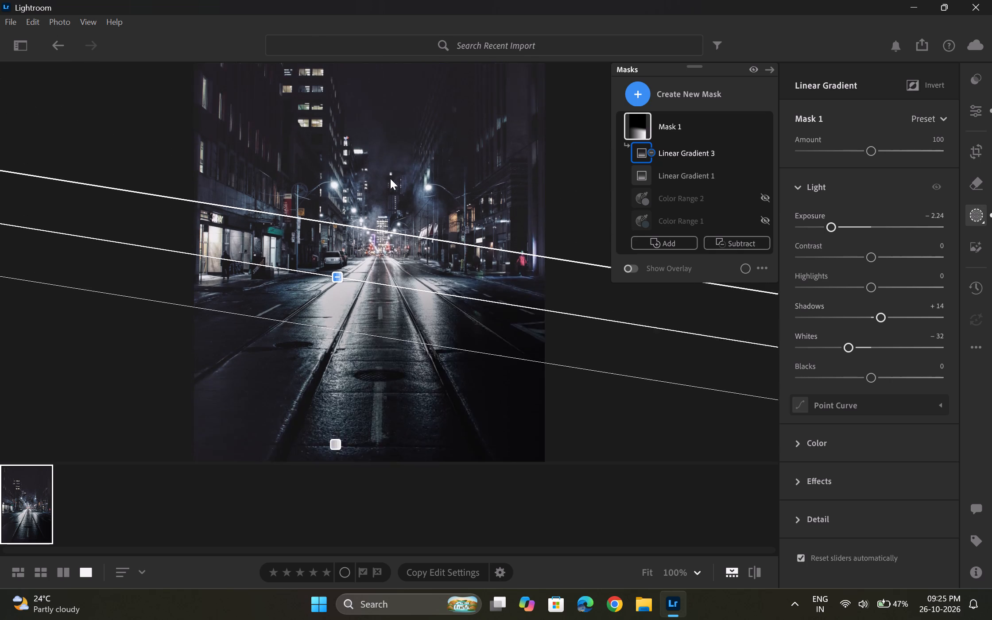
{"action": "scroll", "coordinate": [390, 178], "scroll_direction": "down", "scroll_amount": 3, "text": "ctrl"}
{"action": "scroll", "coordinate": [390, 178], "scroll_direction": "down", "scroll_amount": 3, "text": "alt"}
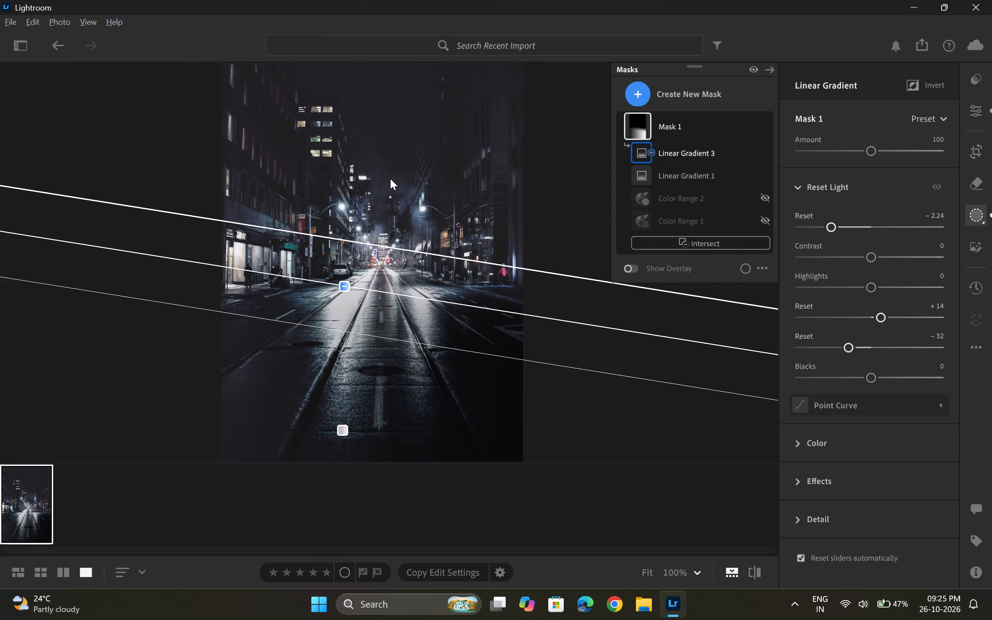
{"action": "scroll", "coordinate": [390, 178], "scroll_direction": "down", "scroll_amount": 1, "text": "alt"}
{"action": "left_click_drag", "start_coordinate": [828, 225], "coordinate": [830, 226]}
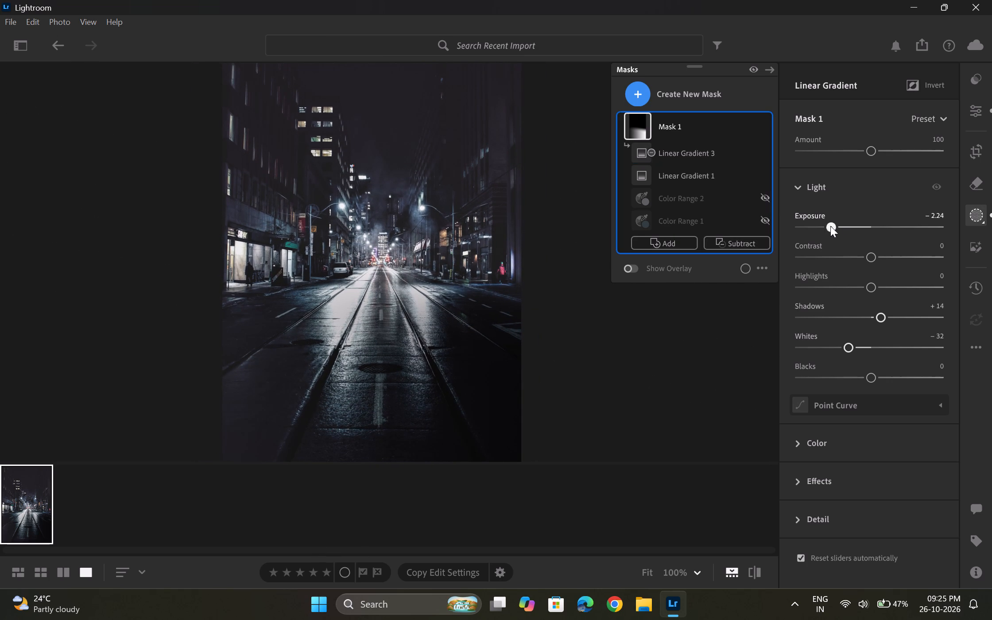
{"action": "left_click_drag", "start_coordinate": [830, 226], "coordinate": [836, 226]}
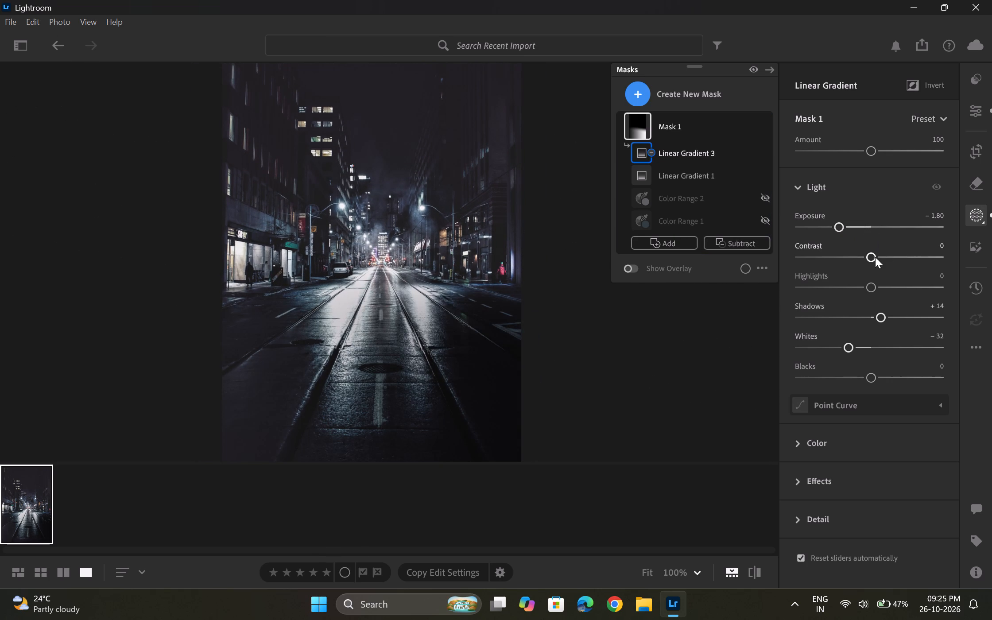
Set Mask 1's Contrast to −46 and Highlights to −30.
{"action": "left_click_drag", "start_coordinate": [874, 257], "coordinate": [834, 260]}
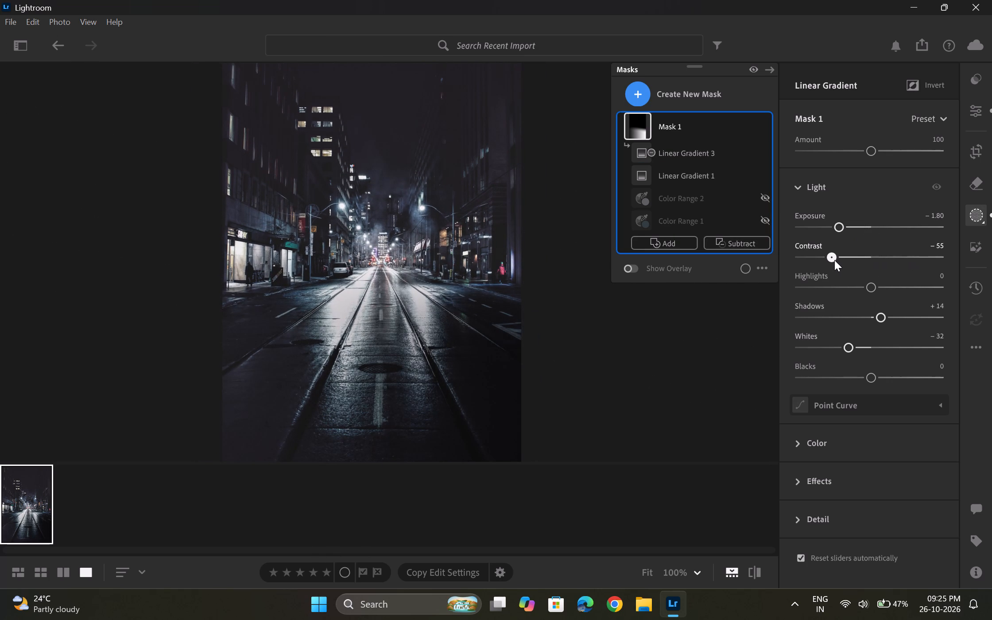
{"action": "left_click_drag", "start_coordinate": [834, 260], "coordinate": [841, 260]}
{"action": "left_click_drag", "start_coordinate": [871, 285], "coordinate": [849, 282]}
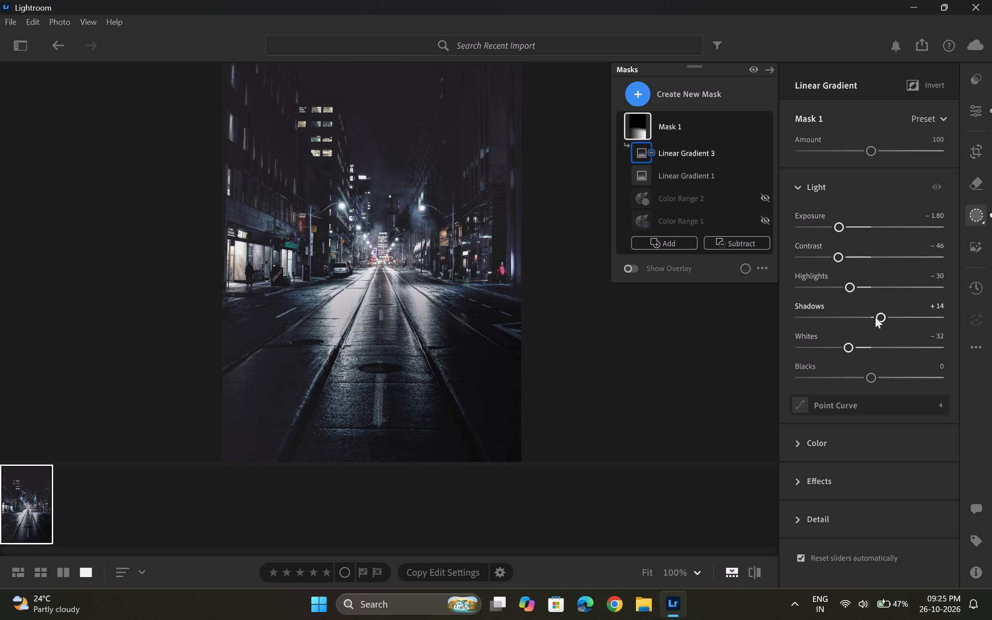
Set Mask 1's Shadows to −17 and Whites to −80.
{"action": "left_click_drag", "start_coordinate": [878, 318], "coordinate": [812, 318]}
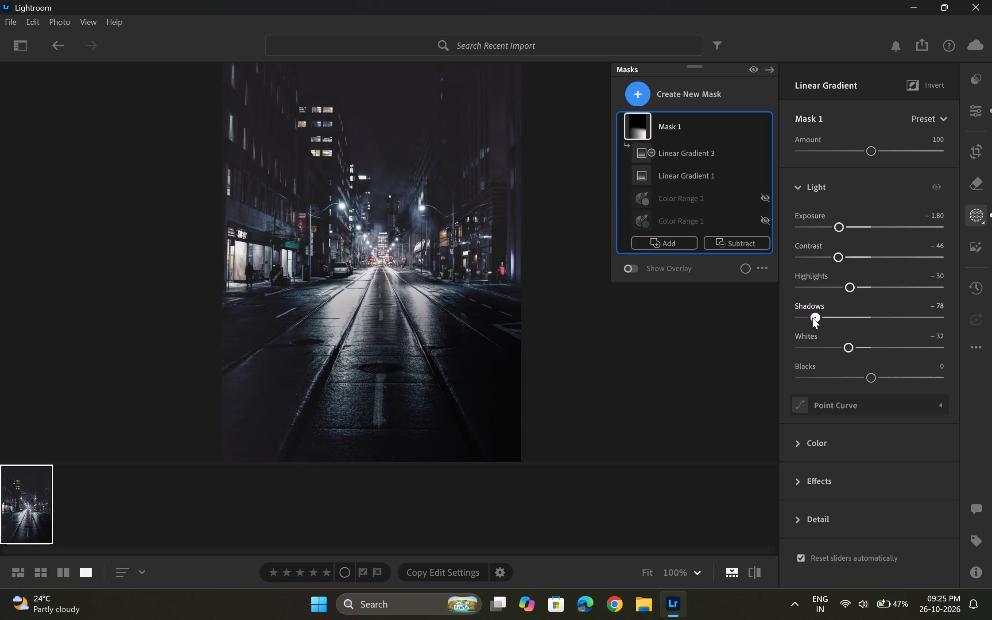
{"action": "left_click_drag", "start_coordinate": [812, 318], "coordinate": [828, 317]}
{"action": "left_click_drag", "start_coordinate": [828, 317], "coordinate": [825, 317]}
{"action": "left_click_drag", "start_coordinate": [845, 347], "coordinate": [891, 352]}
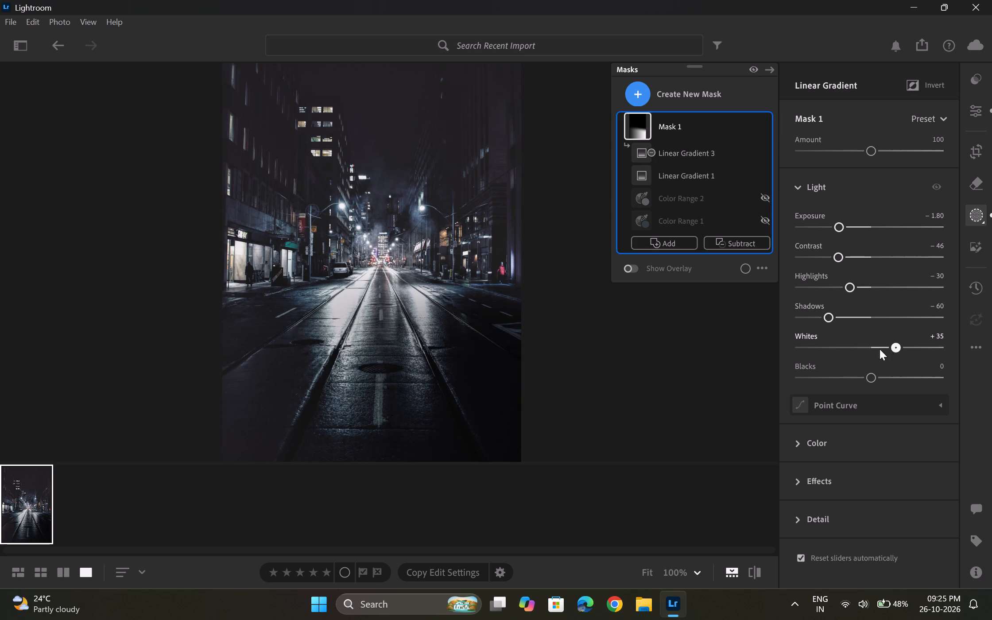
{"action": "left_click_drag", "start_coordinate": [895, 347], "coordinate": [891, 343]}
{"action": "left_click_drag", "start_coordinate": [891, 343], "coordinate": [762, 340]}
{"action": "left_click_drag", "start_coordinate": [799, 346], "coordinate": [814, 346]}
{"action": "left_click_drag", "start_coordinate": [829, 317], "coordinate": [860, 317]}
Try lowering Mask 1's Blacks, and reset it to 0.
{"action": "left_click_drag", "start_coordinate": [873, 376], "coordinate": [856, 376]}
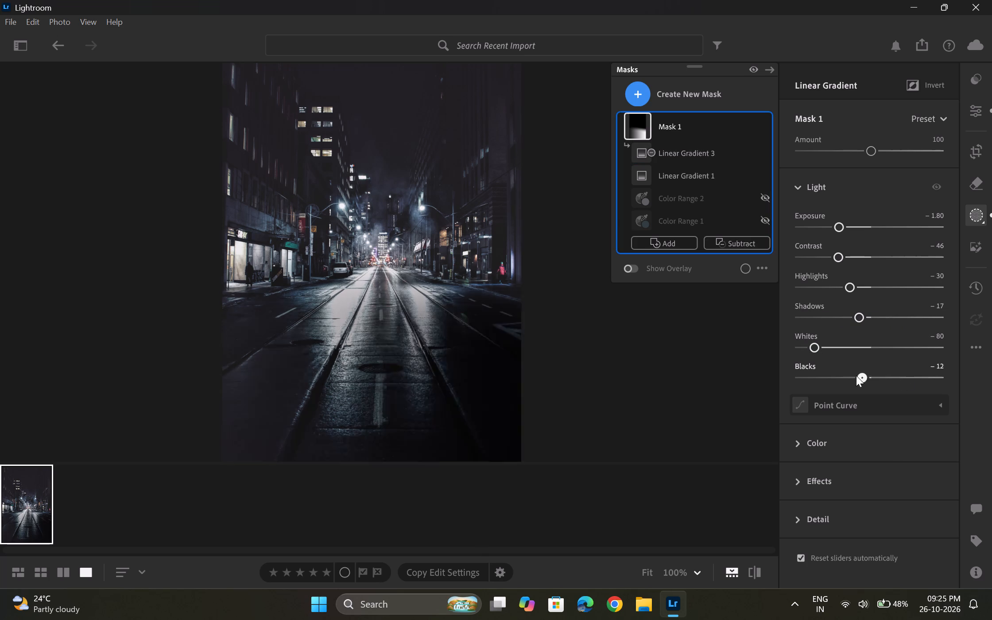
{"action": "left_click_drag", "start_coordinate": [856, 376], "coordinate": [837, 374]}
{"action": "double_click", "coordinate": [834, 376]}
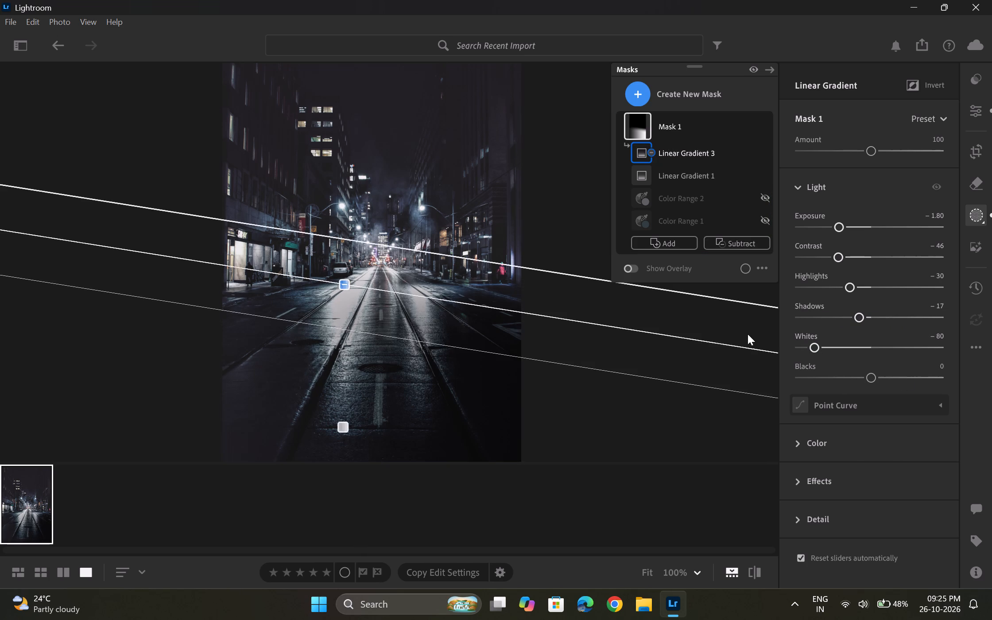
Check Mask 1's coverage over the whole photo by briefly showing its red overlay, and hide it again.
{"action": "scroll", "coordinate": [83, 290], "scroll_direction": "down", "scroll_amount": 3, "text": "alt"}
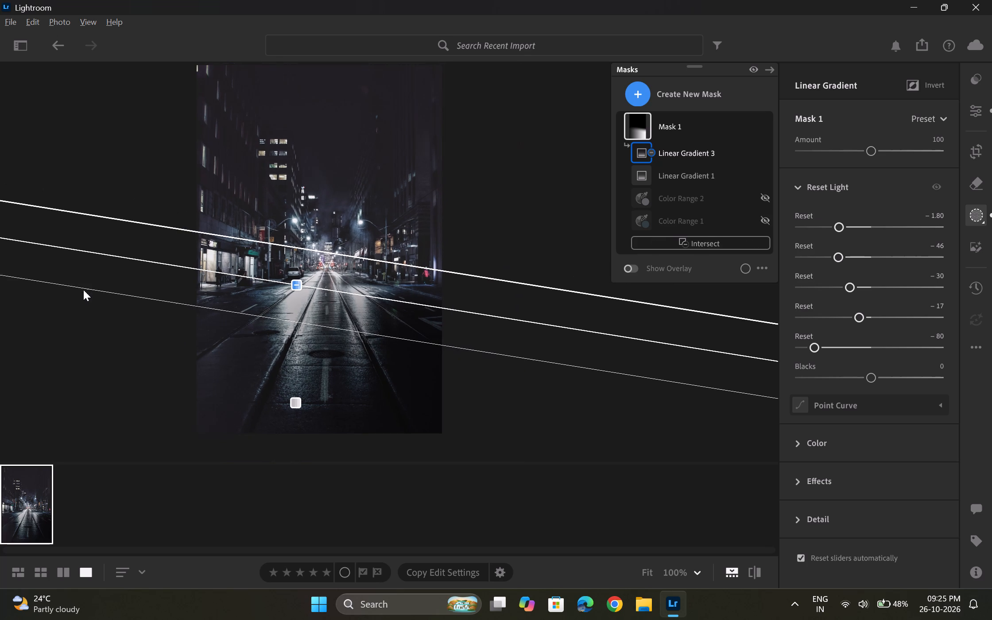
{"action": "left_click", "coordinate": [477, 201]}
{"action": "left_click", "coordinate": [637, 269]}
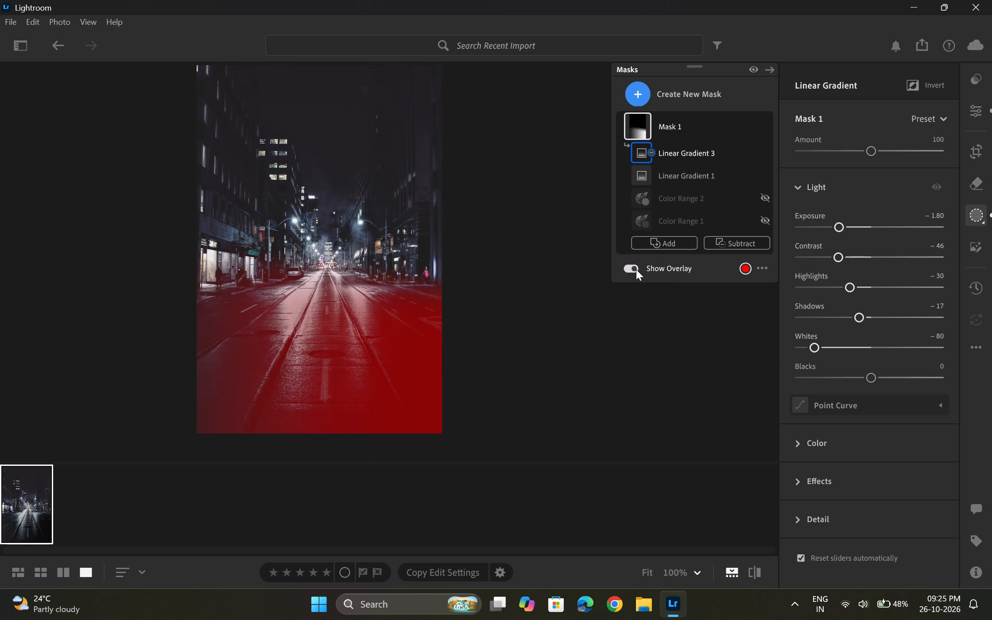
{"action": "left_click", "coordinate": [636, 269]}
{"action": "left_click", "coordinate": [520, 199]}
Leave masking and open the Premium presets, keeping the whole photo in view.
{"action": "left_click", "coordinate": [974, 90]}
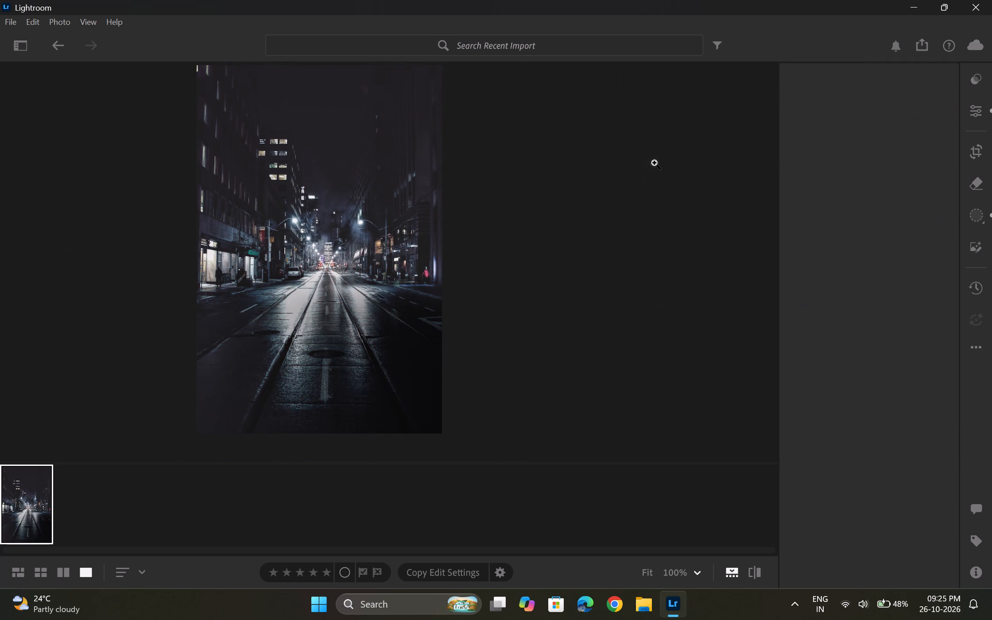
{"action": "scroll", "coordinate": [704, 233], "scroll_direction": "up", "scroll_amount": 2}
{"action": "scroll", "coordinate": [593, 240], "scroll_direction": "up", "scroll_amount": 2}
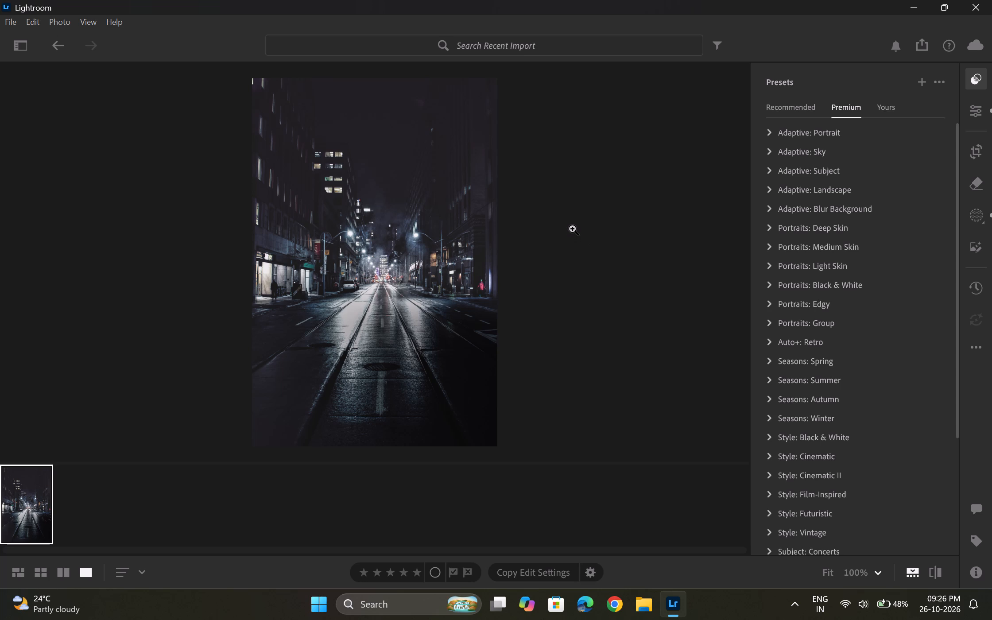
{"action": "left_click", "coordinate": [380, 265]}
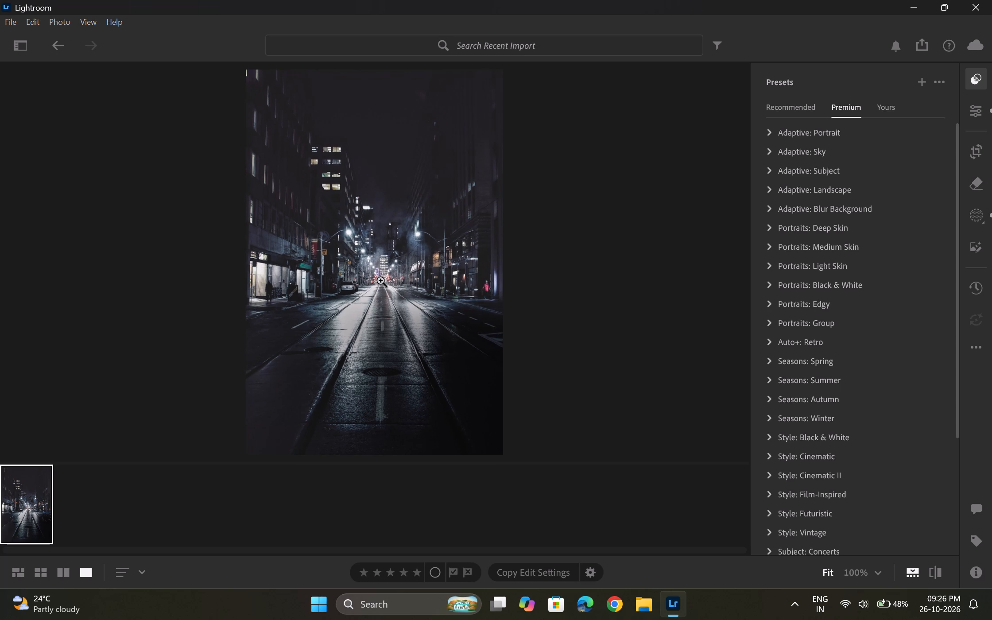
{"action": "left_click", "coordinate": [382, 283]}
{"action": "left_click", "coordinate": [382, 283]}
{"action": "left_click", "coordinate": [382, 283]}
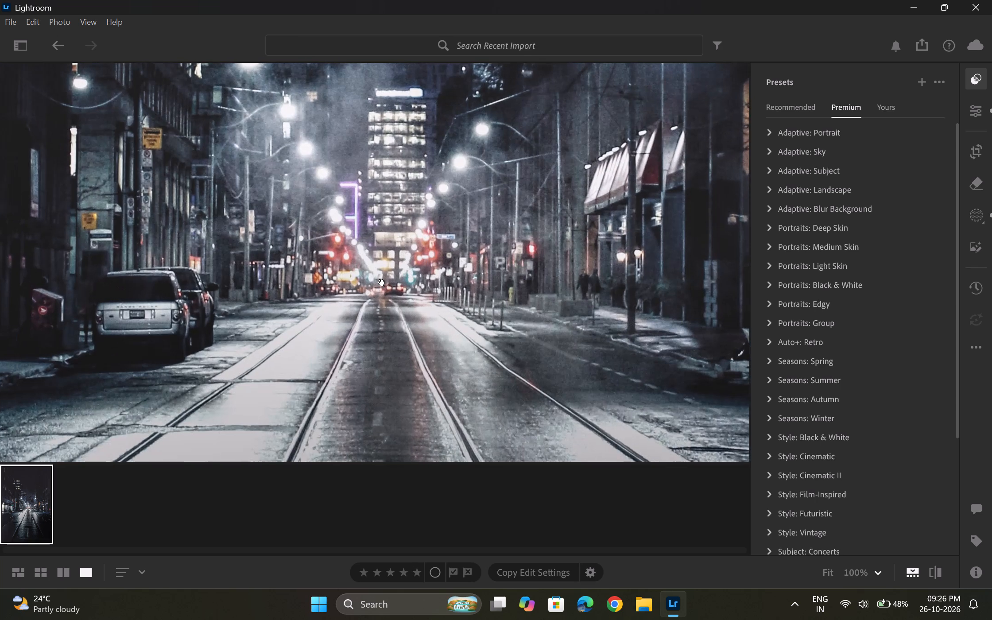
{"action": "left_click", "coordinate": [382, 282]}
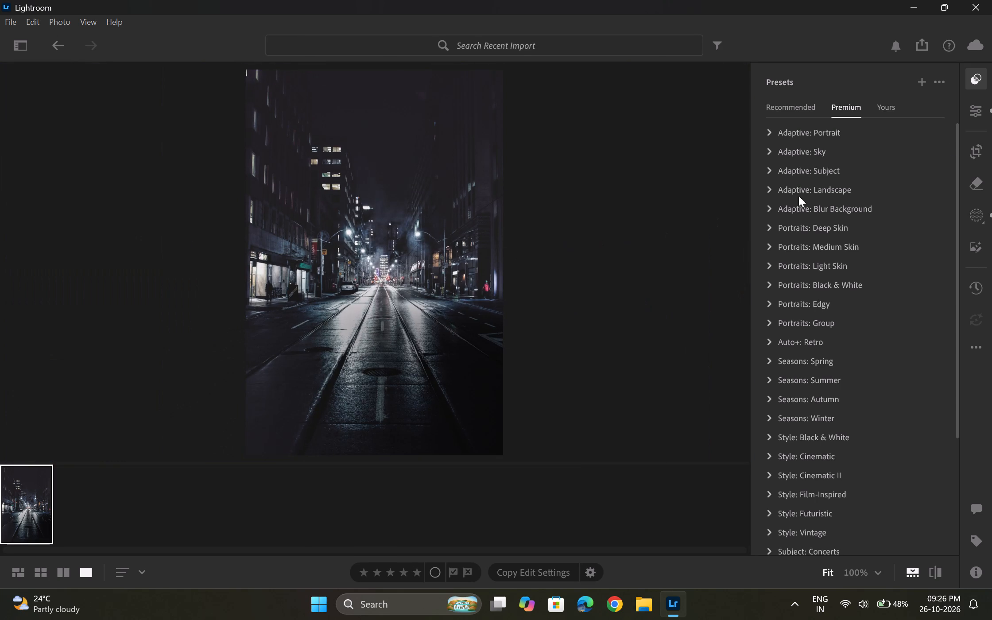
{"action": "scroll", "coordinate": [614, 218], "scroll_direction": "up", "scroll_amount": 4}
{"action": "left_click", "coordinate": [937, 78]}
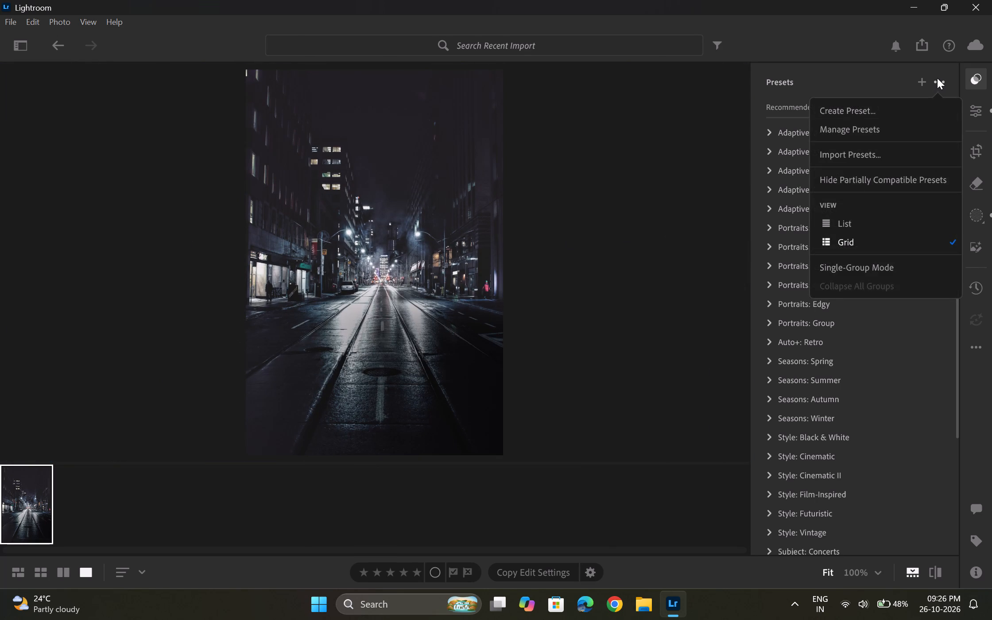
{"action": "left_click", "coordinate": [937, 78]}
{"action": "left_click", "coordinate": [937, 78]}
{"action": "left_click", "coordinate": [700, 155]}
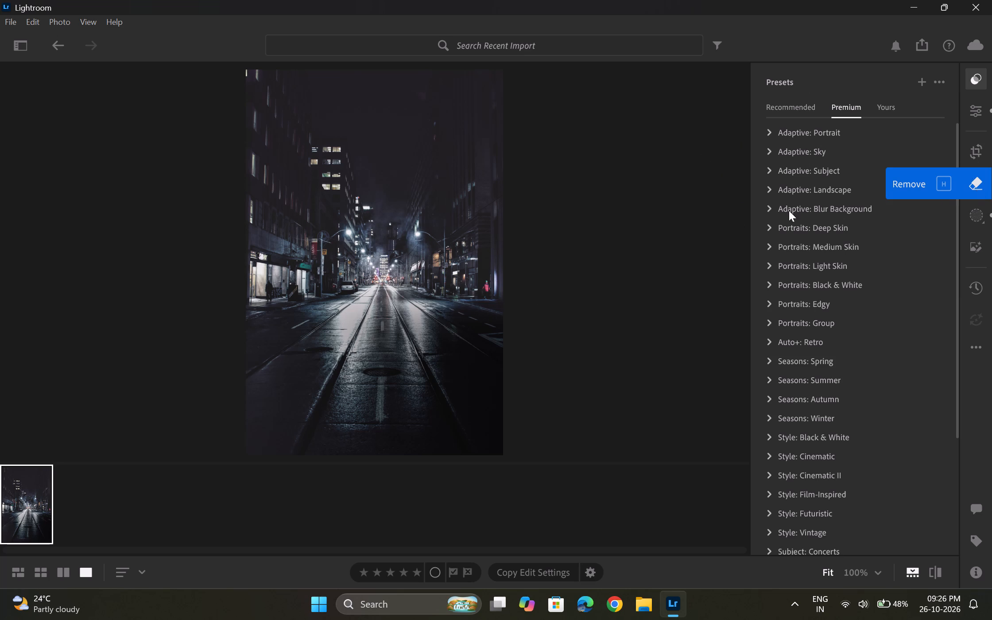
Examine the street centre, the Subway storefront, the signs and the lit office windows at 100% magnification.
{"action": "left_click", "coordinate": [368, 282]}
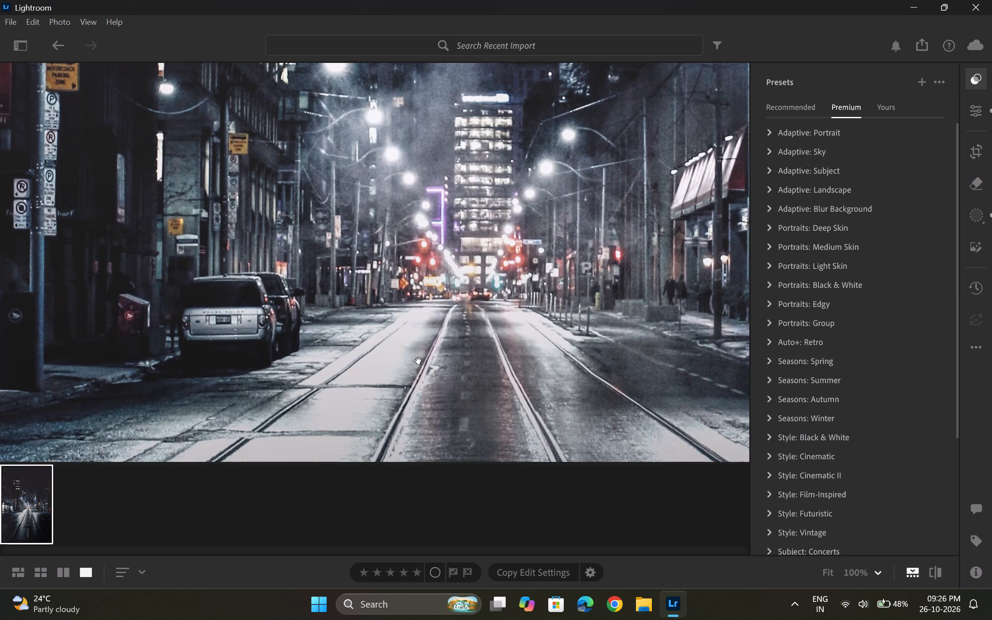
{"action": "left_click_drag", "start_coordinate": [418, 360], "coordinate": [427, 195]}
{"action": "left_click_drag", "start_coordinate": [373, 326], "coordinate": [674, 316]}
{"action": "left_click_drag", "start_coordinate": [415, 298], "coordinate": [654, 419]}
{"action": "left_click_drag", "start_coordinate": [514, 319], "coordinate": [572, 469]}
{"action": "left_click_drag", "start_coordinate": [509, 383], "coordinate": [535, 411]}
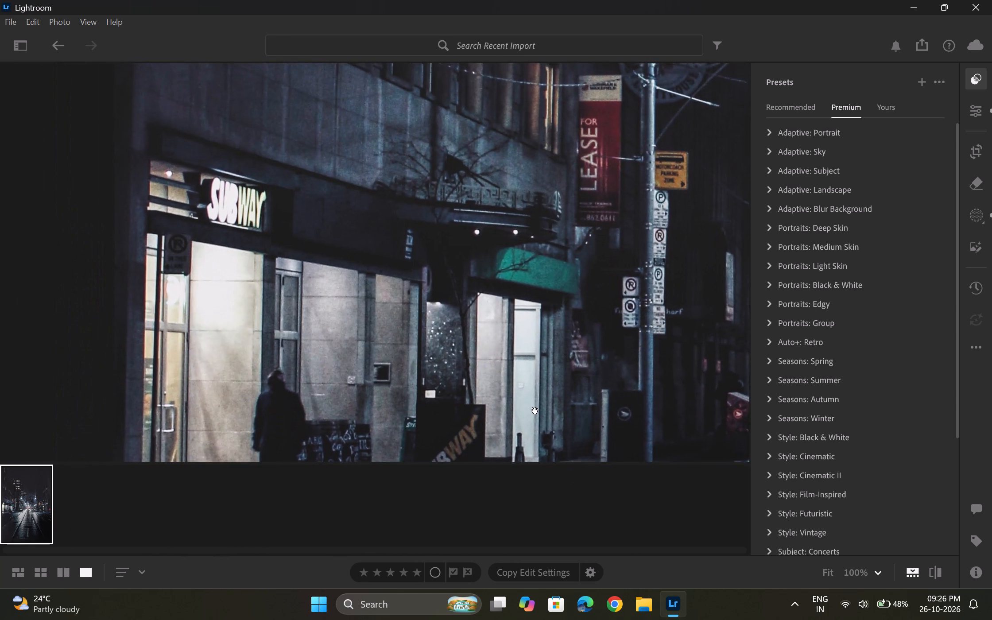
{"action": "left_click_drag", "start_coordinate": [535, 411], "coordinate": [262, 390]}
{"action": "left_click_drag", "start_coordinate": [404, 197], "coordinate": [248, 368]}
{"action": "left_click_drag", "start_coordinate": [354, 249], "coordinate": [306, 390]}
{"action": "left_click_drag", "start_coordinate": [378, 224], "coordinate": [343, 320]}
{"action": "left_click_drag", "start_coordinate": [404, 235], "coordinate": [396, 390]}
{"action": "left_click_drag", "start_coordinate": [359, 211], "coordinate": [418, 448]}
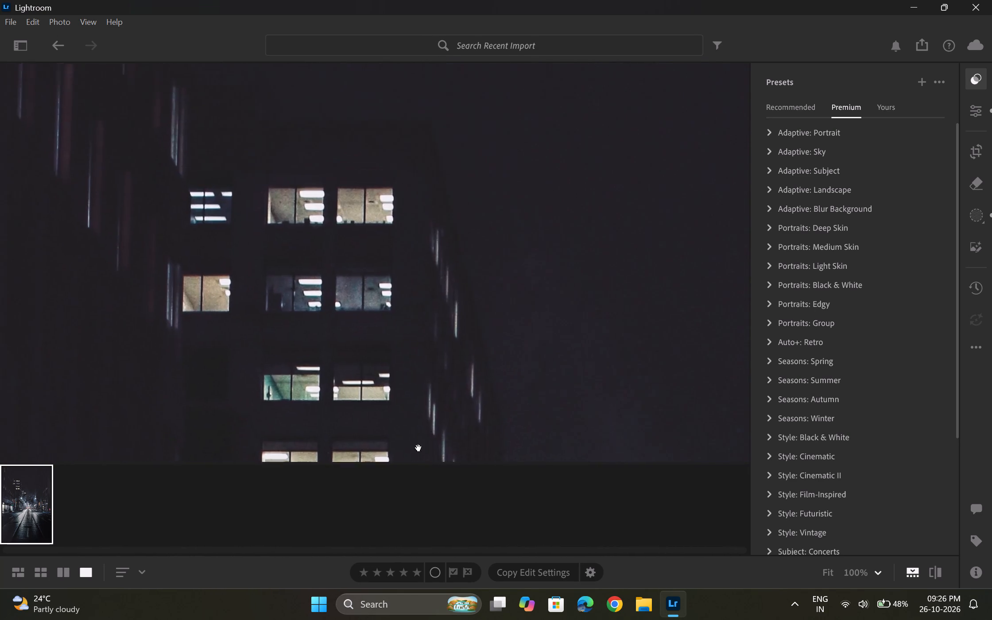
Examine the dark sky, the buildings on the photo's right side and the pedestrian in red at 100% magnification.
{"action": "left_click_drag", "start_coordinate": [418, 448], "coordinate": [58, 237]}
{"action": "left_click_drag", "start_coordinate": [280, 250], "coordinate": [56, 263]}
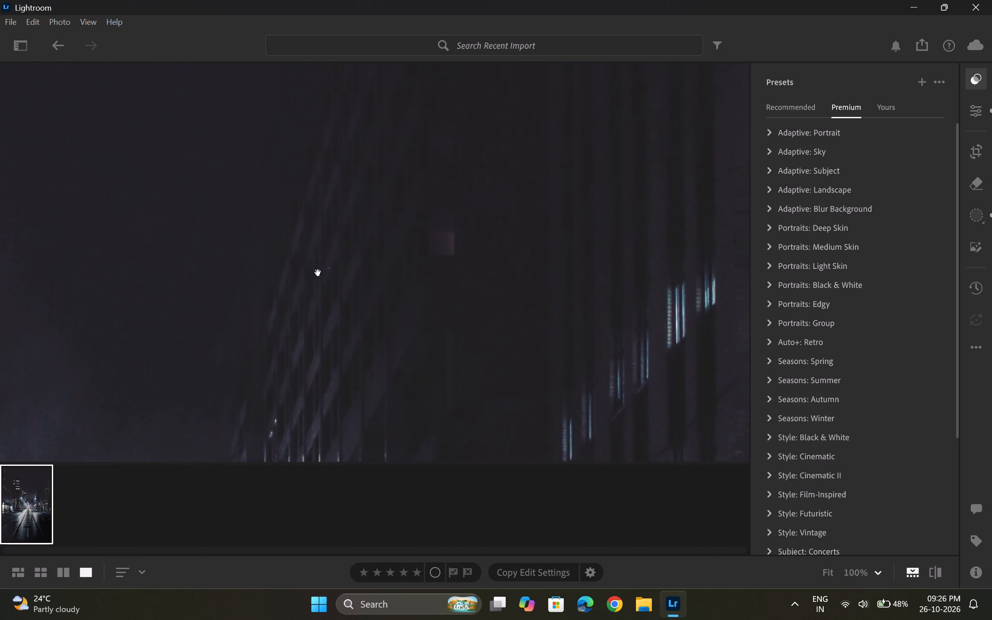
{"action": "left_click_drag", "start_coordinate": [386, 291], "coordinate": [254, 87]}
{"action": "left_click_drag", "start_coordinate": [473, 258], "coordinate": [276, 84]}
{"action": "left_click_drag", "start_coordinate": [416, 258], "coordinate": [427, 95]}
{"action": "left_click_drag", "start_coordinate": [396, 268], "coordinate": [506, 173]}
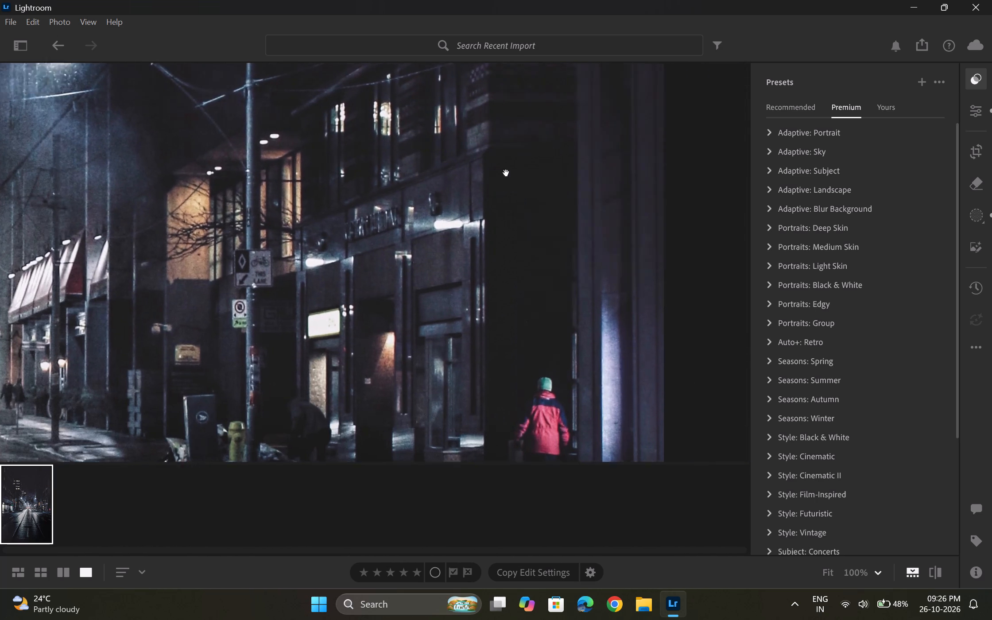
{"action": "left_click_drag", "start_coordinate": [506, 173], "coordinate": [507, 172]}
{"action": "left_click_drag", "start_coordinate": [447, 271], "coordinate": [468, 243]}
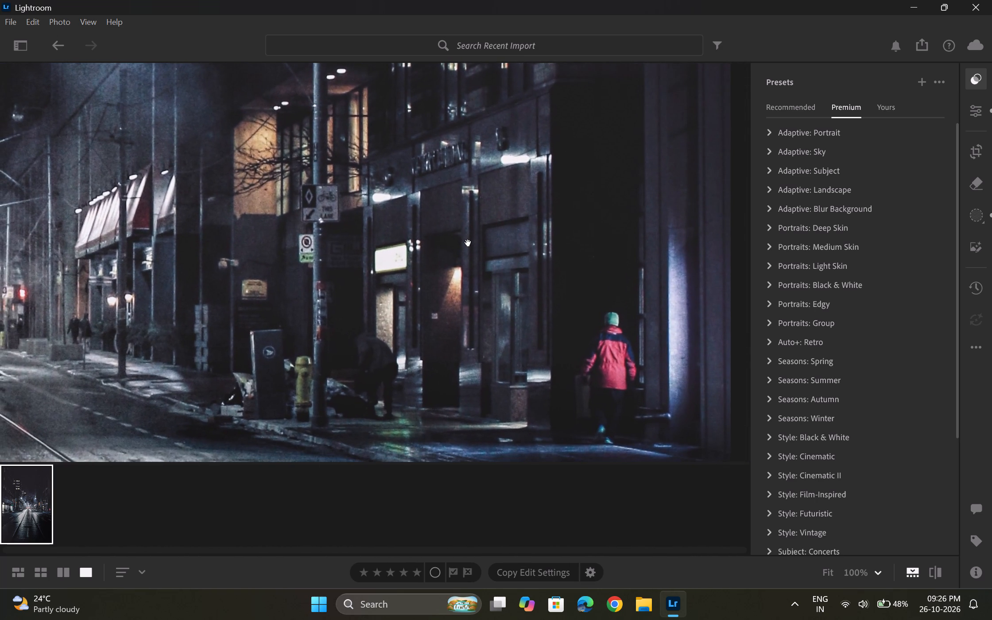
{"action": "left_click_drag", "start_coordinate": [468, 243], "coordinate": [502, 166]}
{"action": "left_click_drag", "start_coordinate": [488, 302], "coordinate": [325, 89]}
{"action": "left_click_drag", "start_coordinate": [513, 217], "coordinate": [783, 260]}
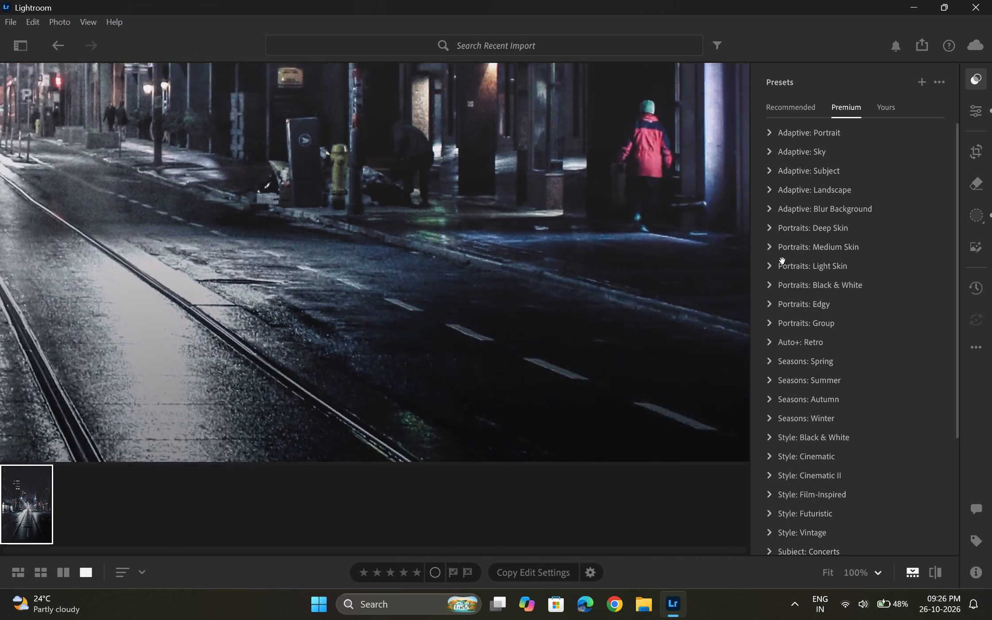
Examine the wet road surface down to the photo's bottom edge, the tram tracks and the Subway storefront sidewalk up close.
{"action": "left_click_drag", "start_coordinate": [783, 260], "coordinate": [796, 254]}
{"action": "left_click_drag", "start_coordinate": [418, 267], "coordinate": [752, 278]}
{"action": "left_click_drag", "start_coordinate": [488, 214], "coordinate": [621, 168]}
{"action": "left_click_drag", "start_coordinate": [609, 324], "coordinate": [520, 58]}
{"action": "left_click_drag", "start_coordinate": [526, 319], "coordinate": [517, 112]}
{"action": "left_click_drag", "start_coordinate": [517, 303], "coordinate": [511, 108]}
{"action": "scroll", "coordinate": [507, 144], "scroll_direction": "down", "scroll_amount": 8}
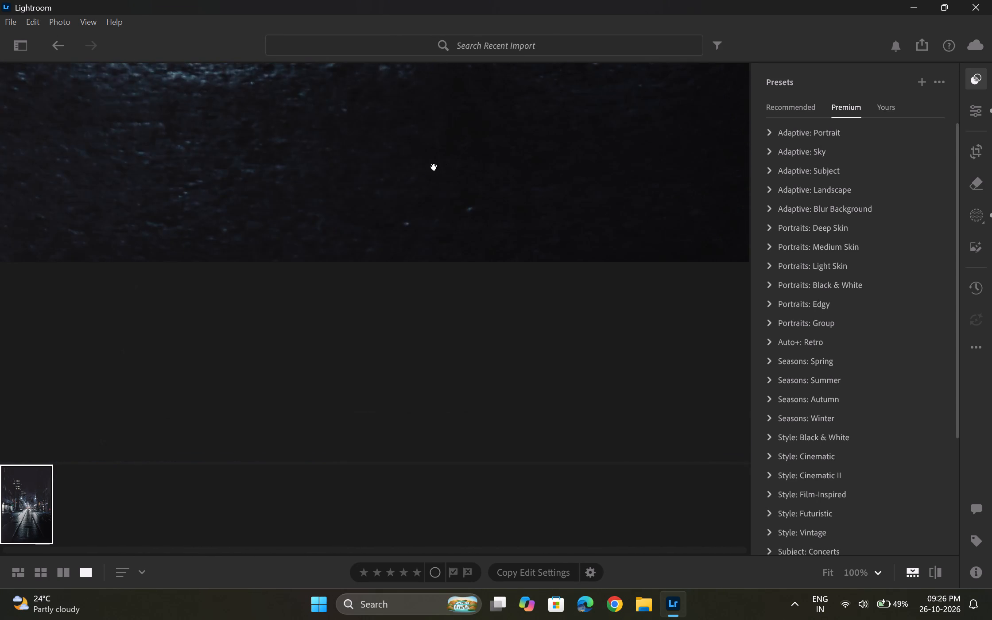
{"action": "scroll", "coordinate": [408, 168], "scroll_direction": "up", "scroll_amount": 6}
{"action": "left_click", "coordinate": [358, 177]}
{"action": "left_click", "coordinate": [351, 359]}
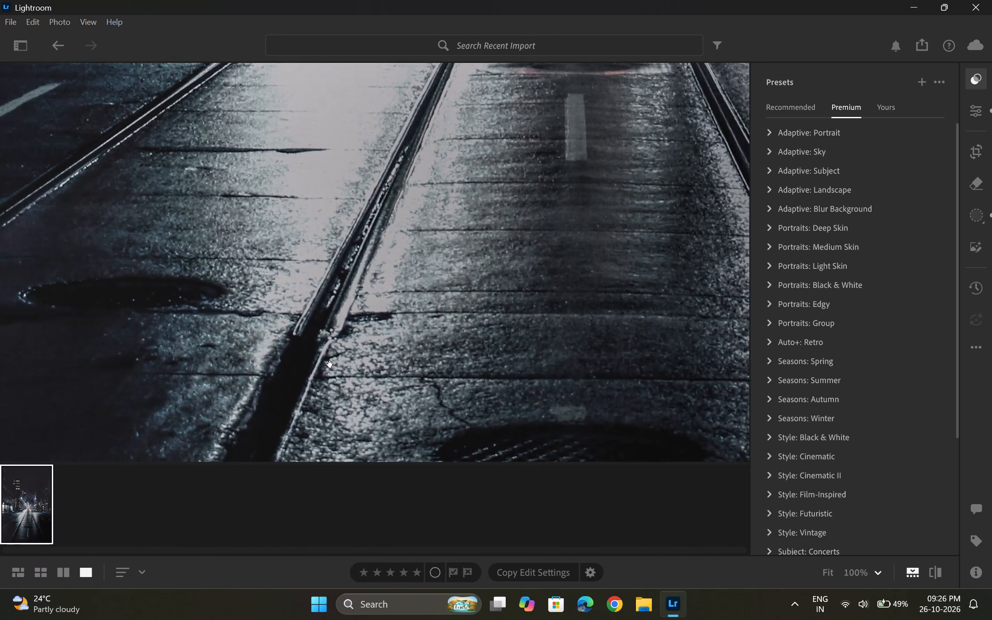
{"action": "left_click_drag", "start_coordinate": [276, 310], "coordinate": [729, 523]}
{"action": "left_click_drag", "start_coordinate": [575, 324], "coordinate": [577, 489]}
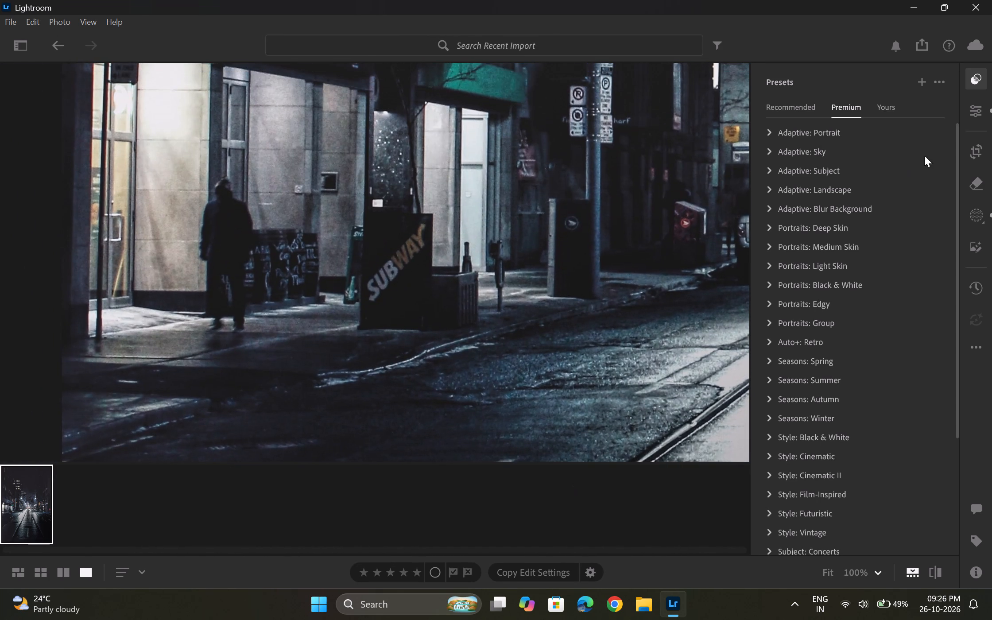
Examine the street lights, the parked cars and the tram tracks up close, and dismiss the generative credits offer.
{"action": "left_click", "coordinate": [939, 84]}
{"action": "left_click", "coordinate": [939, 84]}
{"action": "left_click_drag", "start_coordinate": [571, 239], "coordinate": [542, 411]}
{"action": "left_click_drag", "start_coordinate": [535, 231], "coordinate": [95, 307]}
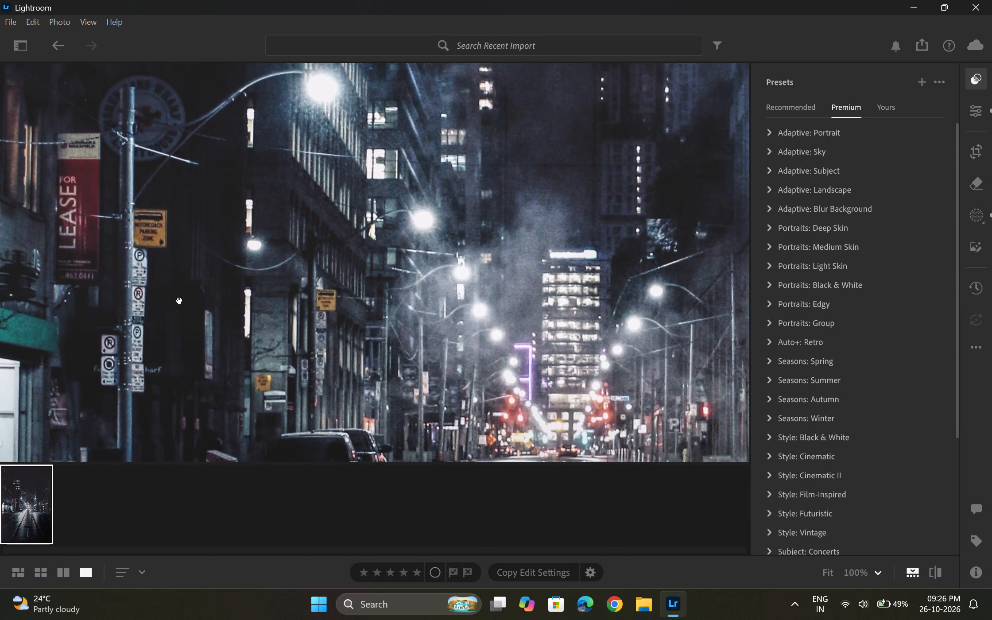
{"action": "left_click_drag", "start_coordinate": [442, 334], "coordinate": [301, 221]}
{"action": "left_click_drag", "start_coordinate": [437, 298], "coordinate": [411, 245]}
{"action": "scroll", "coordinate": [385, 289], "scroll_direction": "up", "scroll_amount": 1}
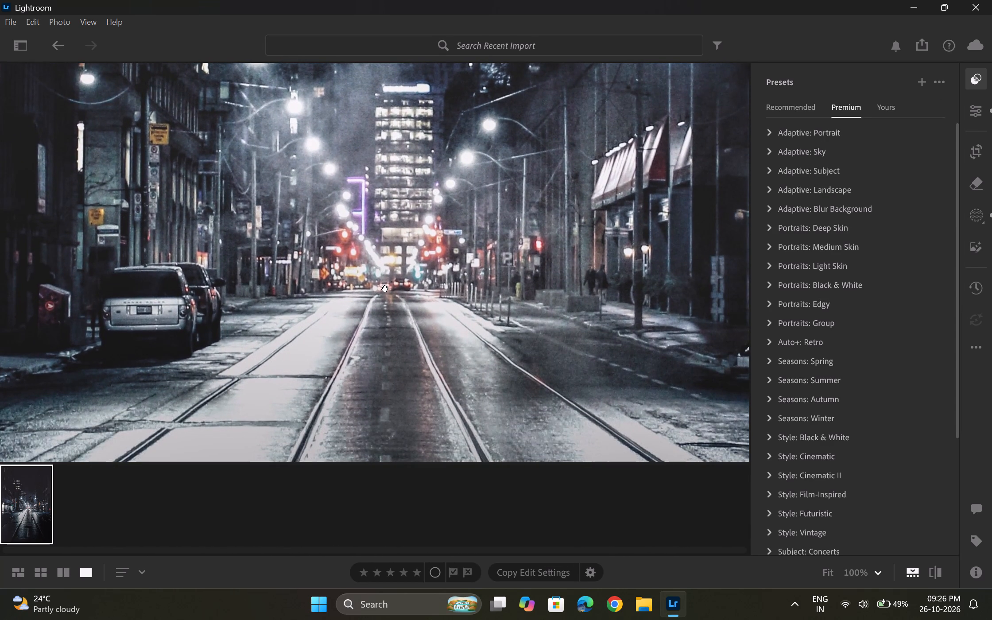
{"action": "left_click_drag", "start_coordinate": [200, 306], "coordinate": [310, 212]}
{"action": "left_click_drag", "start_coordinate": [319, 333], "coordinate": [274, 136]}
{"action": "left_click_drag", "start_coordinate": [451, 296], "coordinate": [384, 275]}
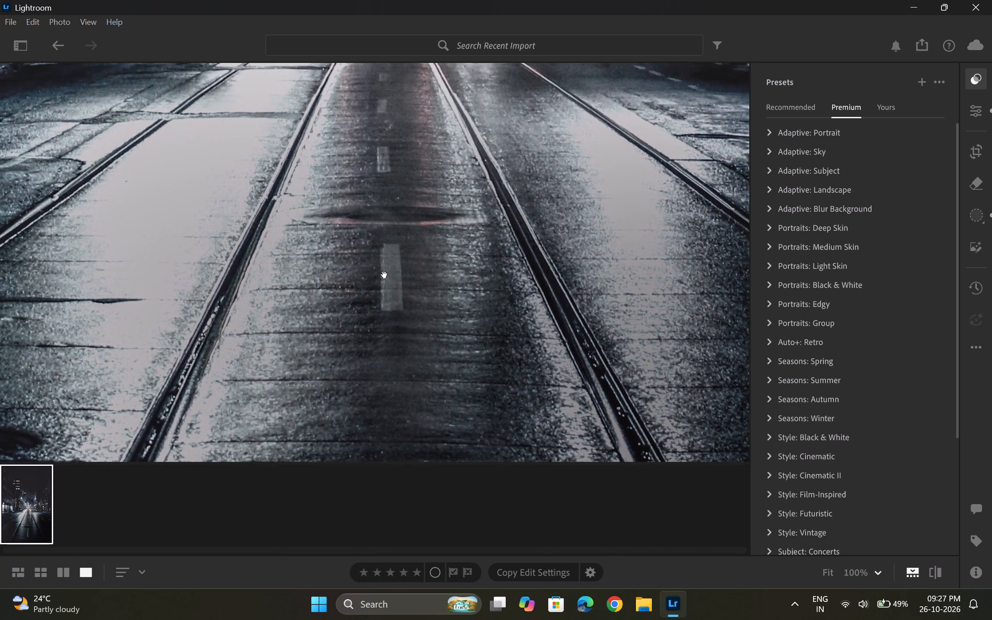
{"action": "left_click", "coordinate": [978, 252]}
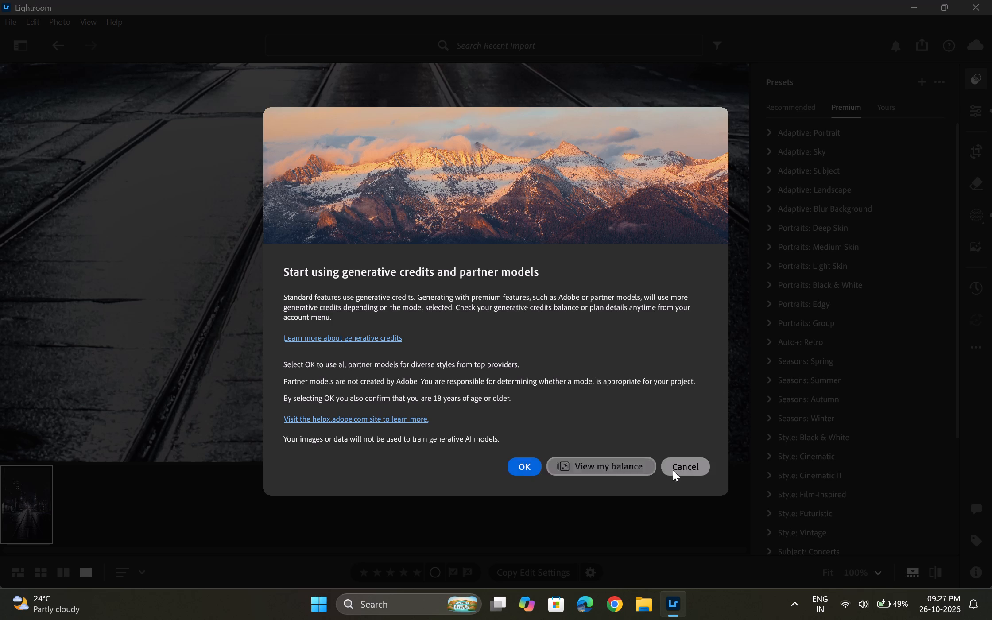
{"action": "left_click", "coordinate": [692, 473]}
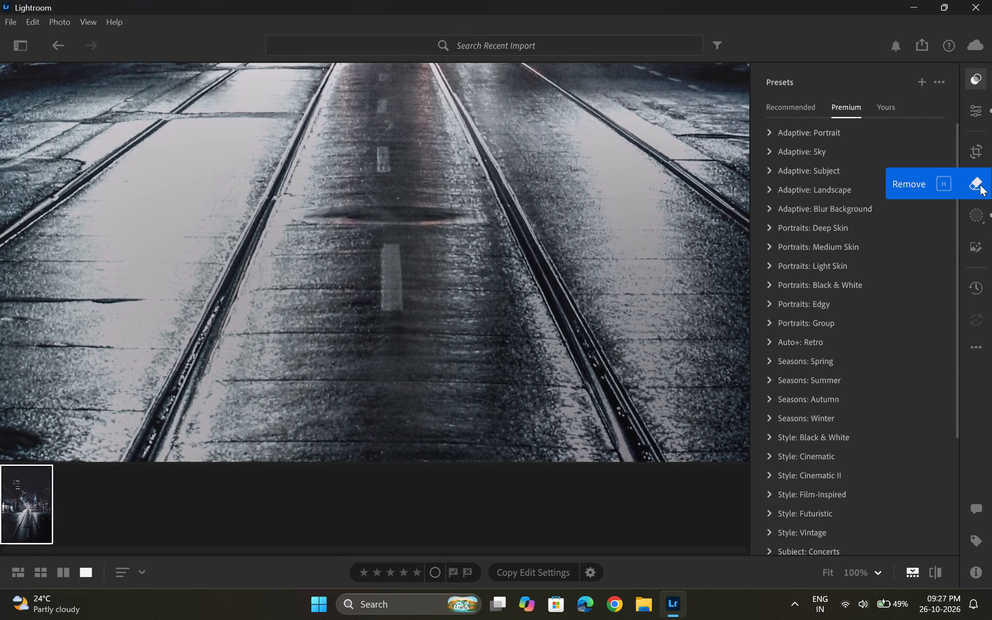
With the whole photo in view, darken the Midtones luminance in the Edit settings' Color Grading, trying as low as −100 before easing it back.
{"action": "left_click", "coordinate": [978, 108]}
{"action": "scroll", "coordinate": [845, 267], "scroll_direction": "down", "scroll_amount": 3}
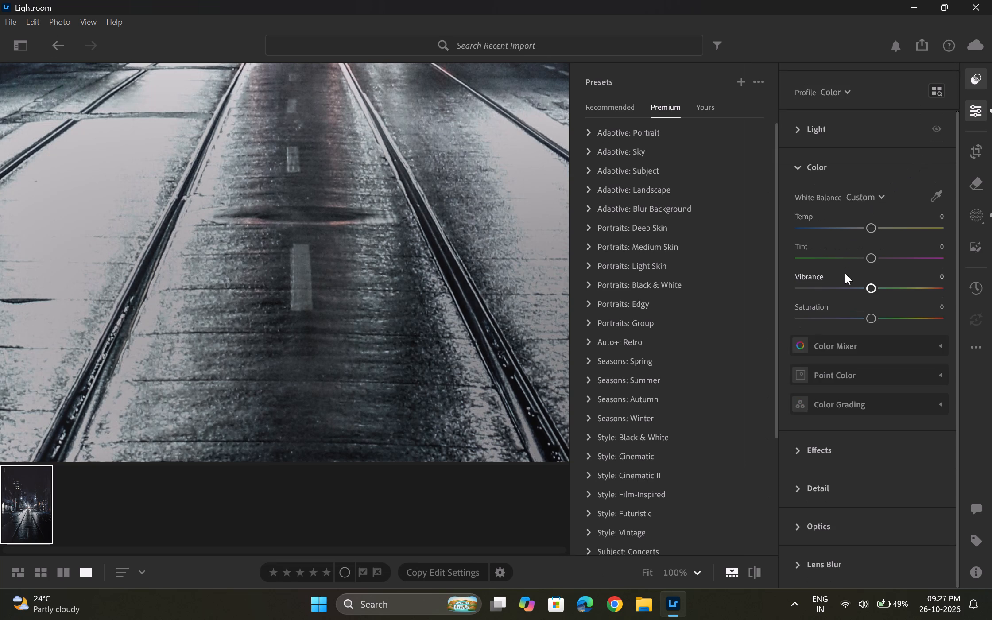
{"action": "scroll", "coordinate": [845, 273], "scroll_direction": "down", "scroll_amount": 3}
{"action": "scroll", "coordinate": [845, 281], "scroll_direction": "up", "scroll_amount": 7}
{"action": "scroll", "coordinate": [845, 281], "scroll_direction": "down", "scroll_amount": 8}
{"action": "left_click", "coordinate": [839, 407]}
{"action": "scroll", "coordinate": [390, 260], "scroll_direction": "down", "scroll_amount": 4}
{"action": "left_click", "coordinate": [327, 203]}
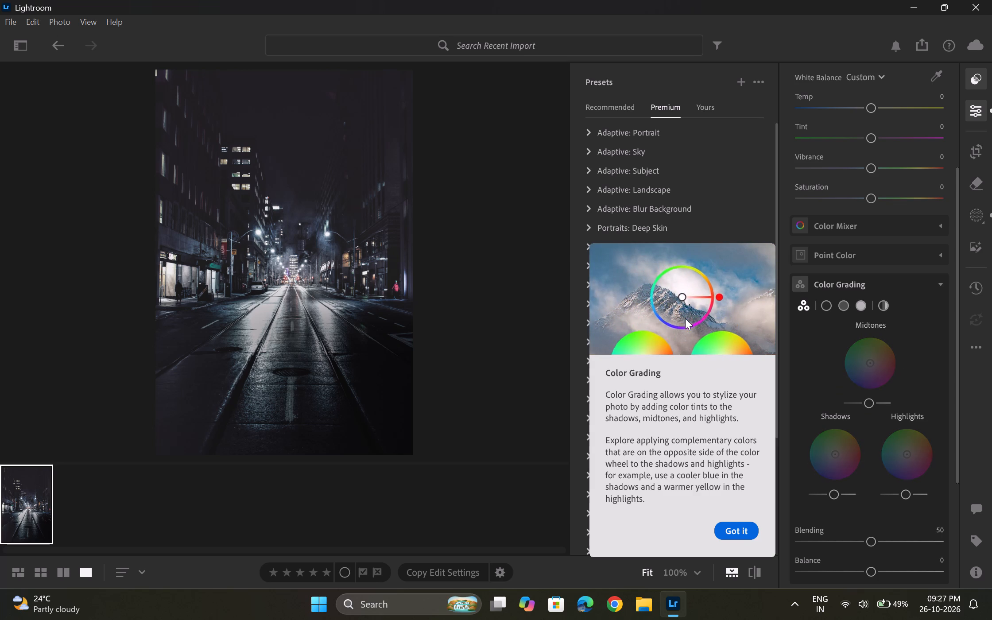
{"action": "left_click_drag", "start_coordinate": [869, 404], "coordinate": [874, 405]}
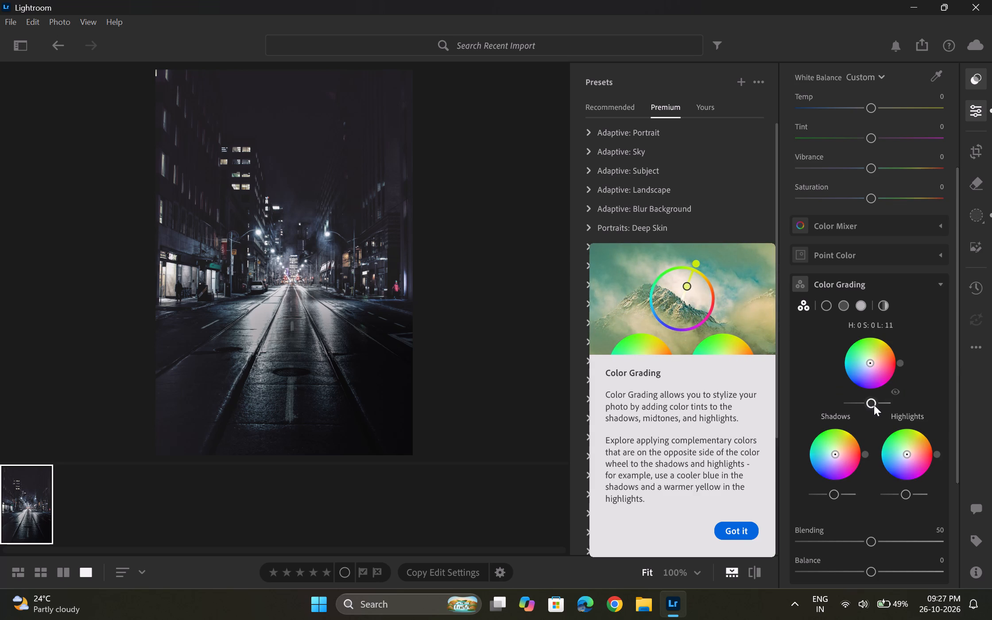
{"action": "left_click_drag", "start_coordinate": [874, 405], "coordinate": [859, 407]}
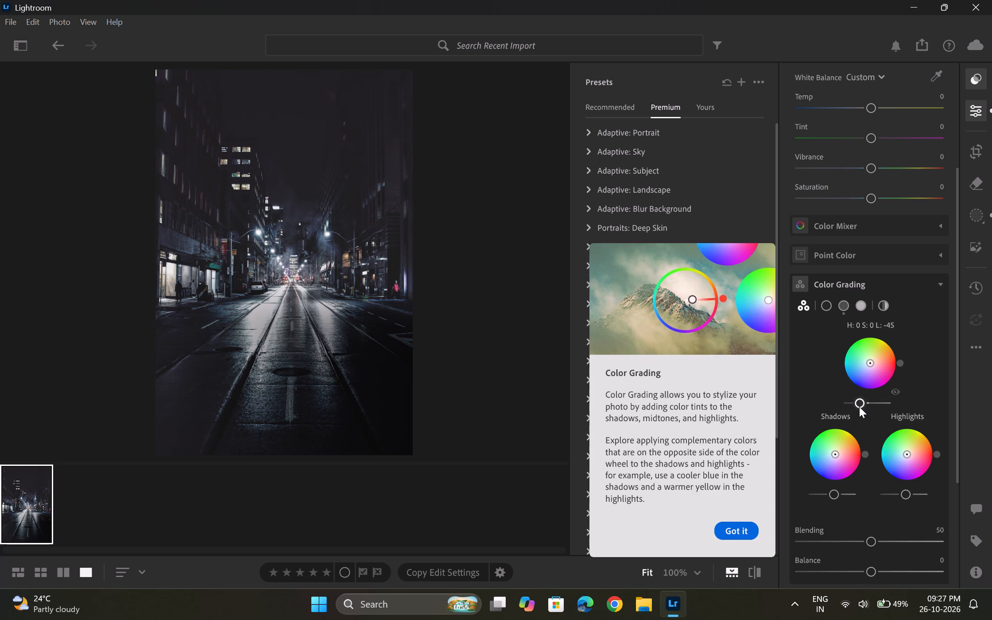
{"action": "left_click_drag", "start_coordinate": [859, 407], "coordinate": [848, 411]}
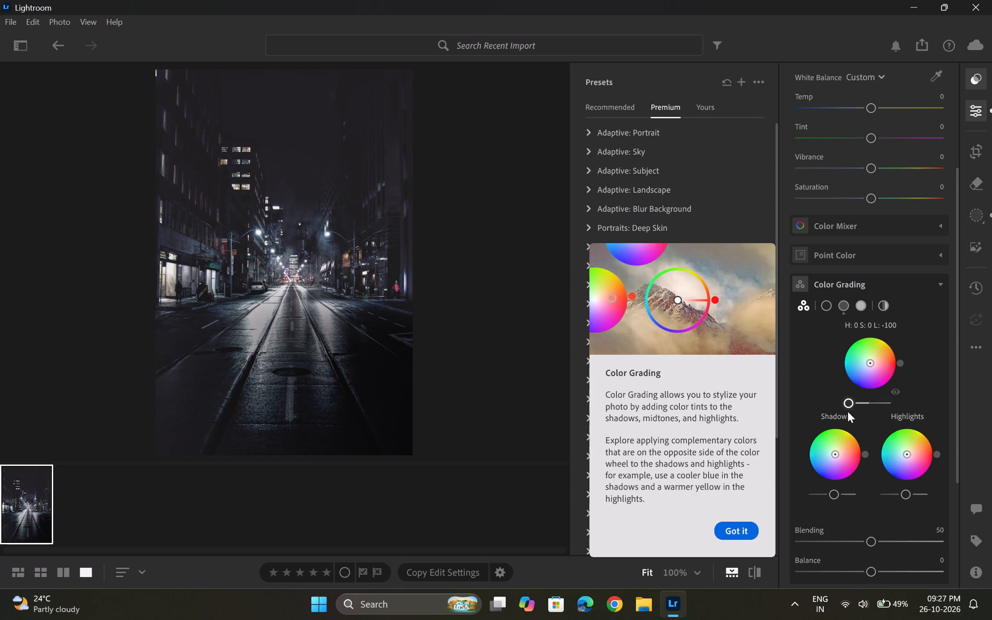
{"action": "left_click_drag", "start_coordinate": [848, 411], "coordinate": [856, 410]}
{"action": "left_click_drag", "start_coordinate": [856, 405], "coordinate": [857, 404]}
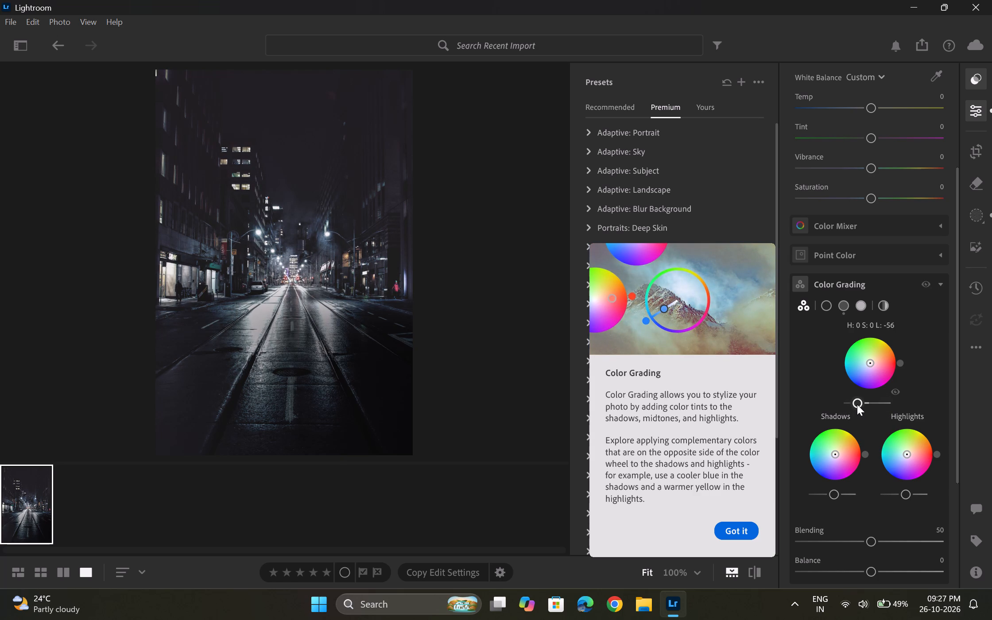
{"action": "left_click_drag", "start_coordinate": [857, 404], "coordinate": [861, 404]}
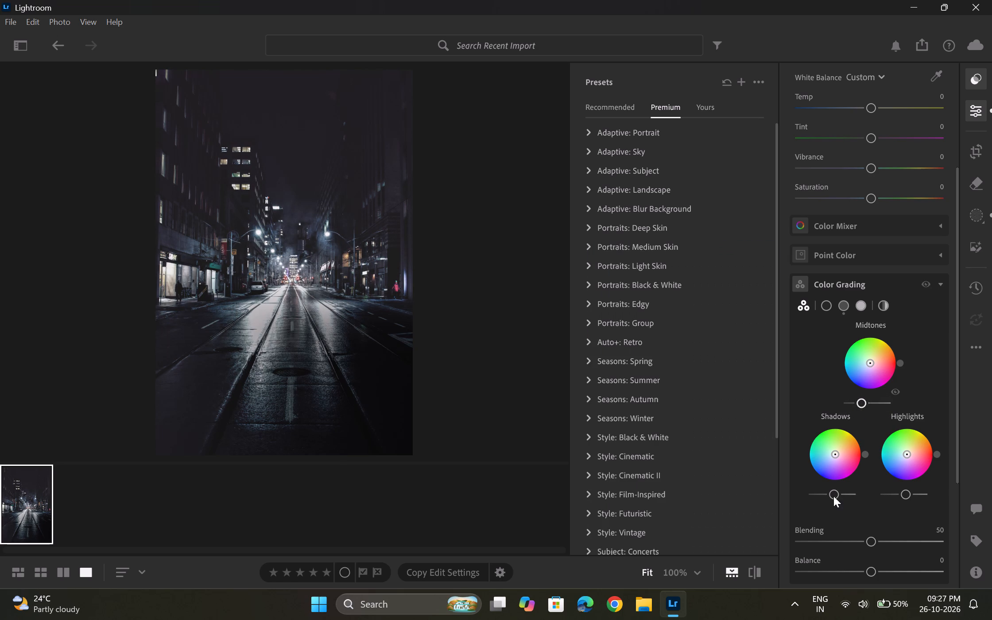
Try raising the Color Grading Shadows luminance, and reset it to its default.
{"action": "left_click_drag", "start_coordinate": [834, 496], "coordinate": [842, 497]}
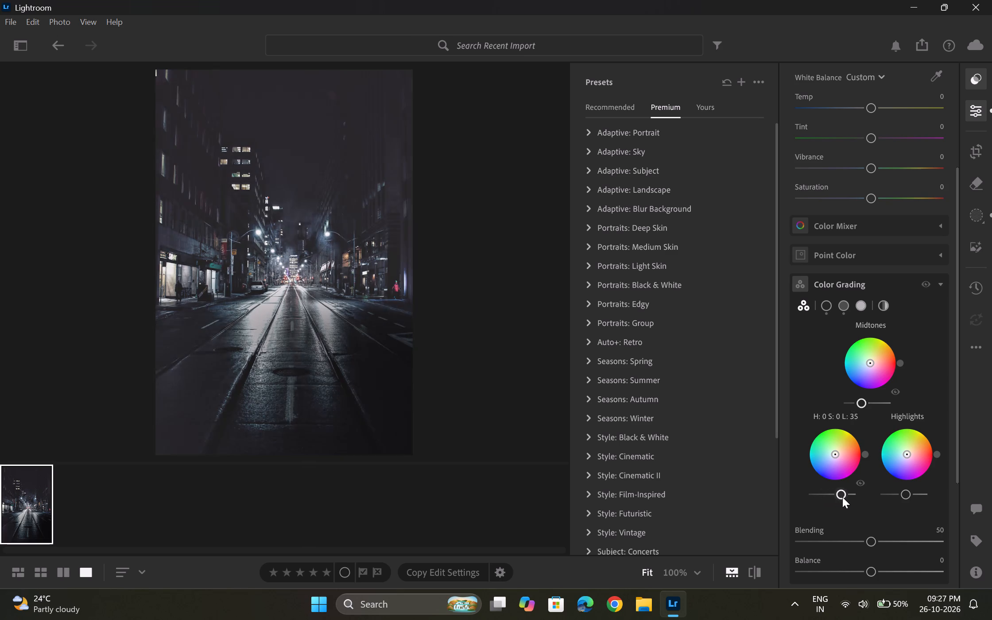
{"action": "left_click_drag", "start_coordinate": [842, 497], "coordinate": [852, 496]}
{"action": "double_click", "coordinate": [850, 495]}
Lower the Color Grading Highlights luminance to −100.
{"action": "left_click_drag", "start_coordinate": [903, 493], "coordinate": [882, 494]}
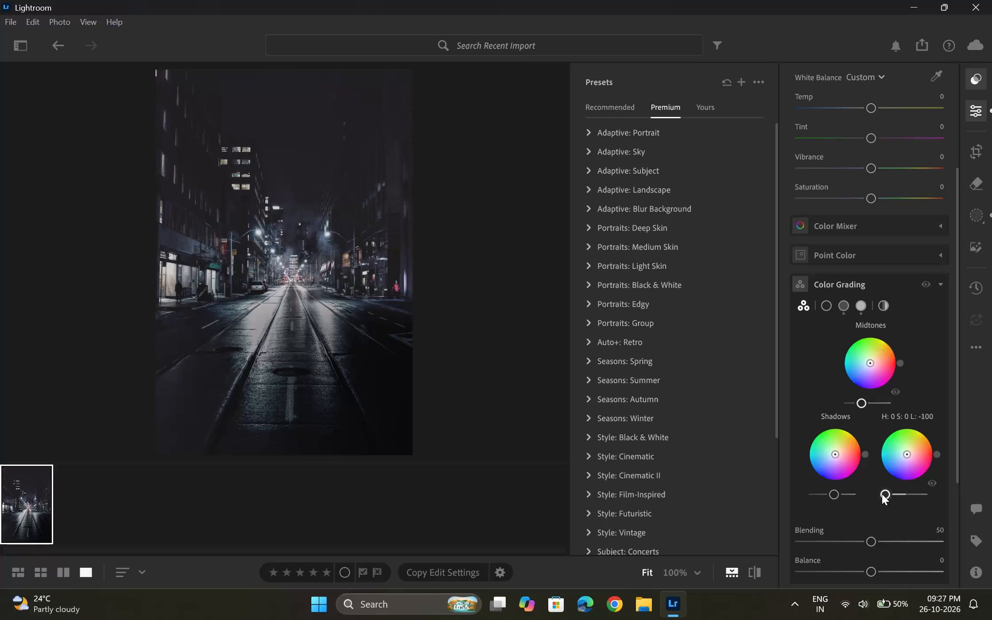
{"action": "left_click_drag", "start_coordinate": [882, 494], "coordinate": [896, 496]}
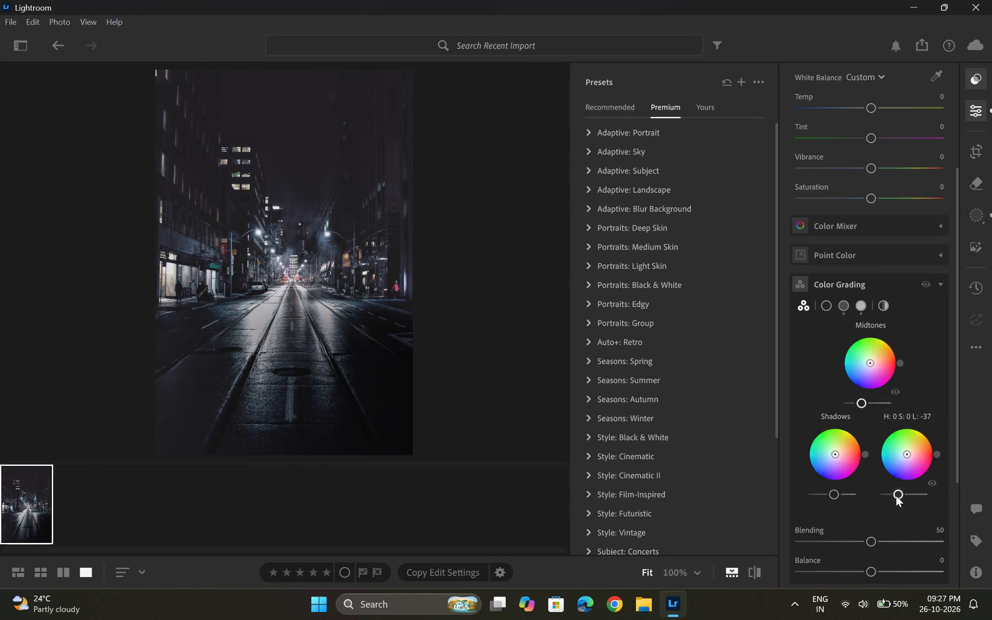
{"action": "left_click_drag", "start_coordinate": [896, 496], "coordinate": [878, 496]}
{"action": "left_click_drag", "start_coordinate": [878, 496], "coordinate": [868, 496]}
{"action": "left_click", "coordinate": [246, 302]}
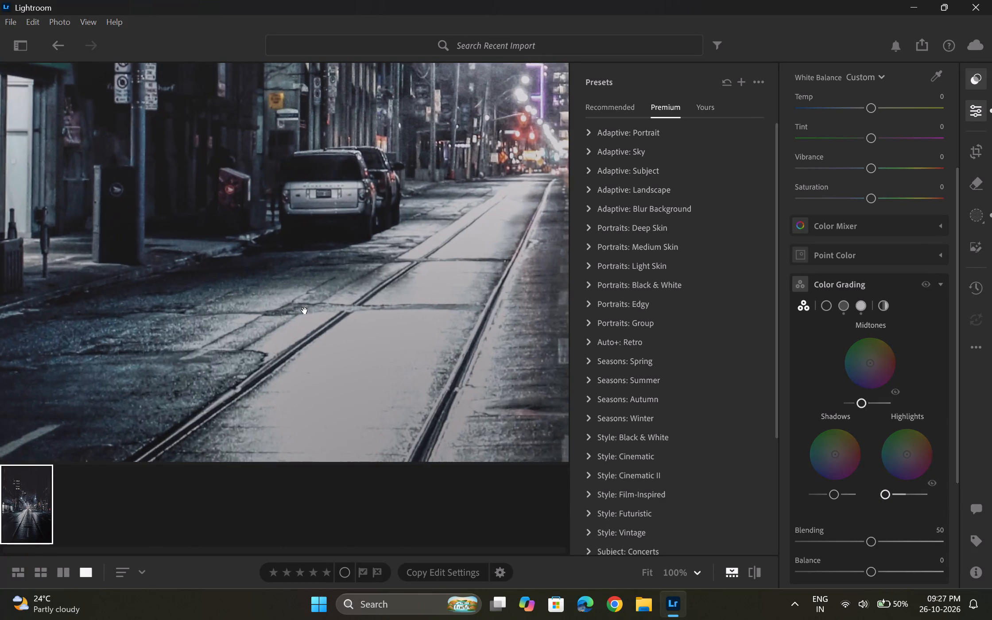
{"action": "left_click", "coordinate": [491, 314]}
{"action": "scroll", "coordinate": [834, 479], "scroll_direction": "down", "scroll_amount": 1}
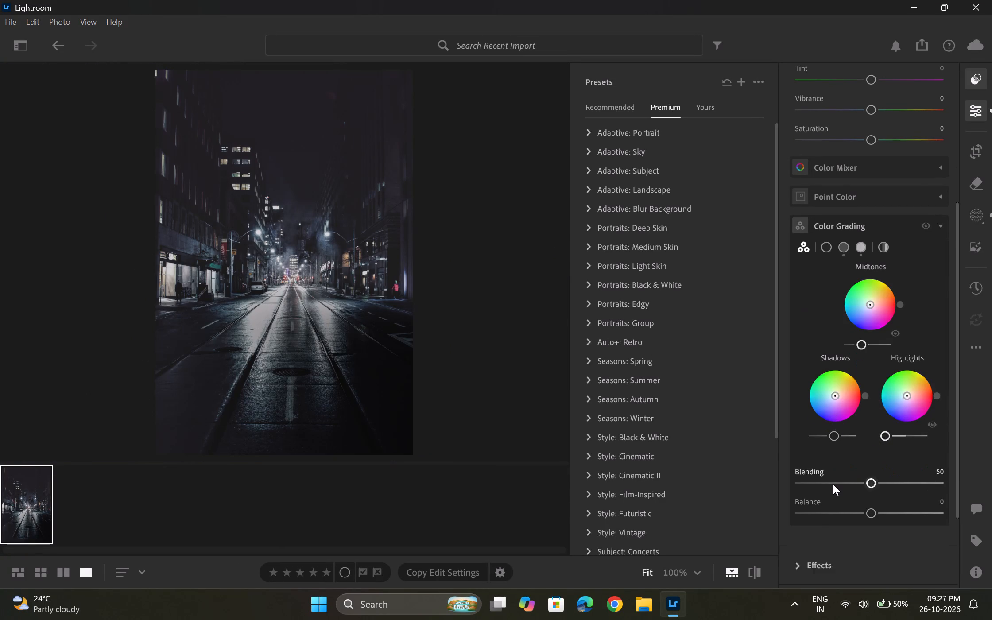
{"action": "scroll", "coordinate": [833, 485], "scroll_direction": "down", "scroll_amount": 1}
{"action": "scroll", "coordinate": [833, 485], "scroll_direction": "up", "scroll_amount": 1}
In Mask 1, with the mask overlay shown, turn Color Range 2 and Color Range 1 back on.
{"action": "left_click", "coordinate": [979, 218]}
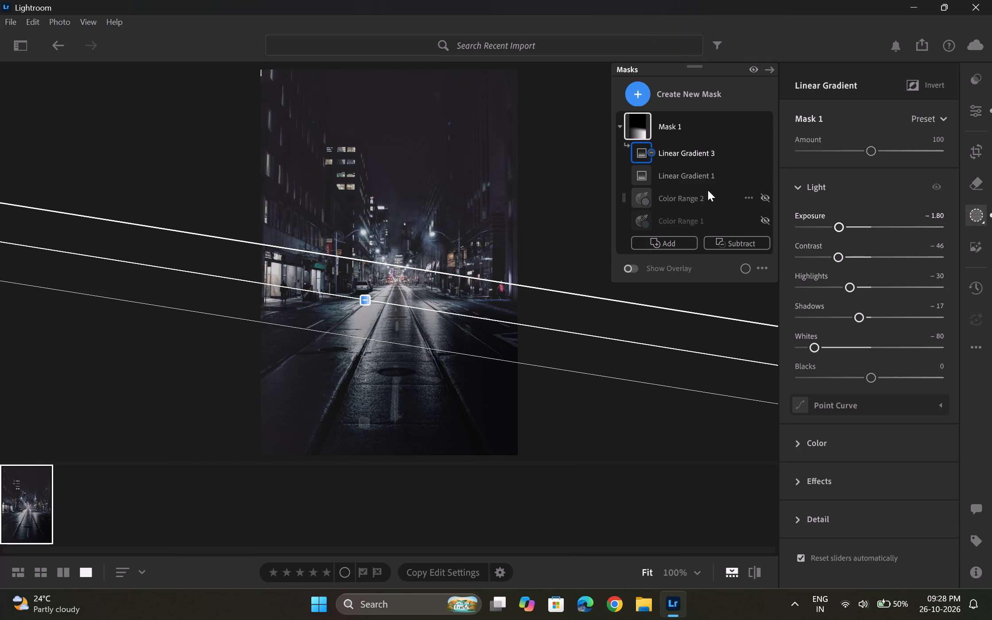
{"action": "left_click", "coordinate": [667, 155]}
{"action": "left_click", "coordinate": [678, 173]}
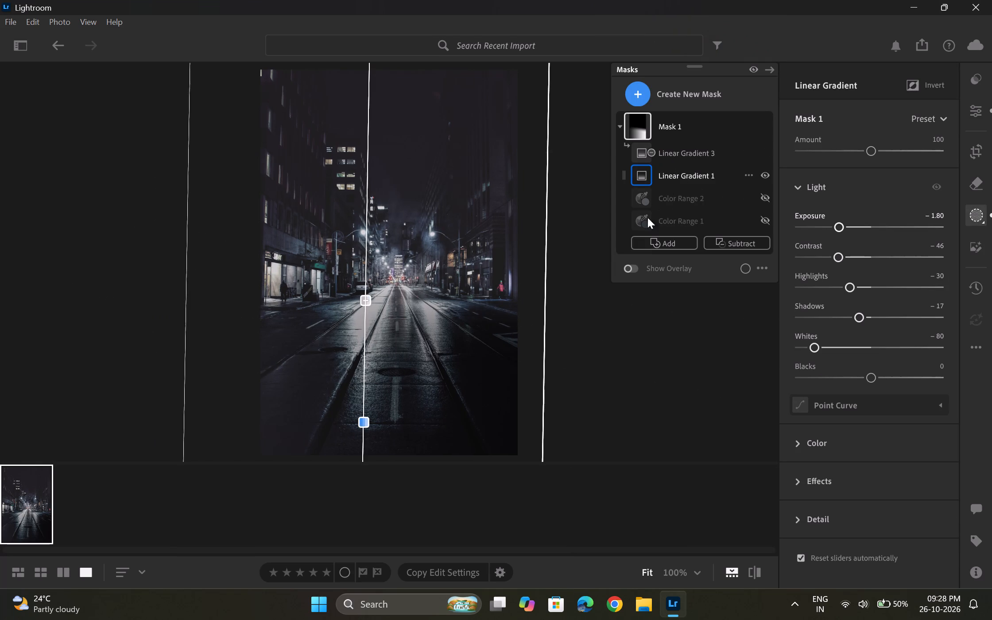
{"action": "left_click", "coordinate": [630, 274]}
{"action": "left_click", "coordinate": [677, 202]}
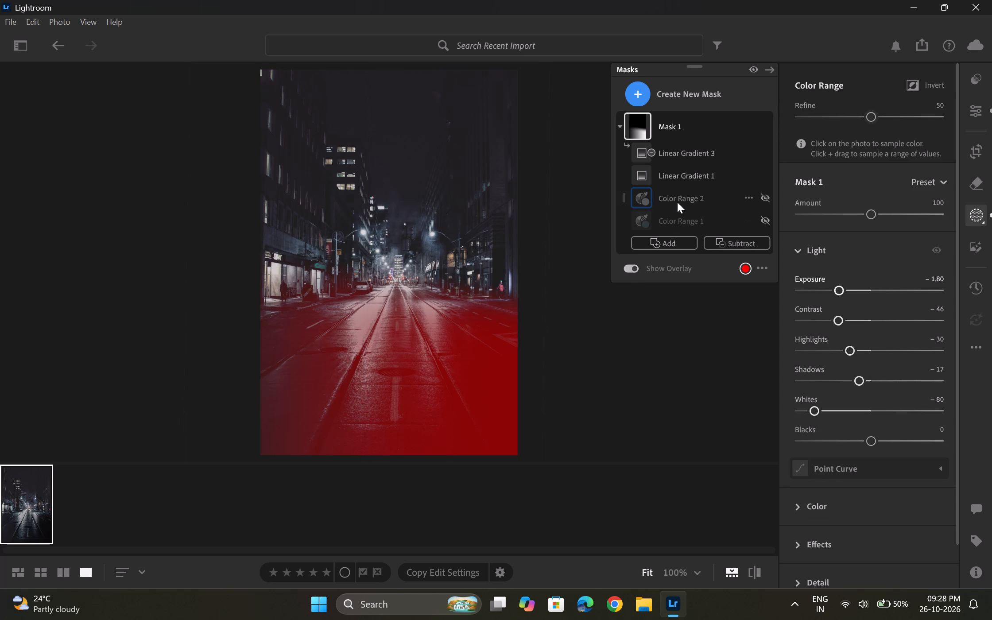
{"action": "left_click", "coordinate": [686, 217]}
{"action": "scroll", "coordinate": [687, 203], "scroll_direction": "down", "scroll_amount": 2}
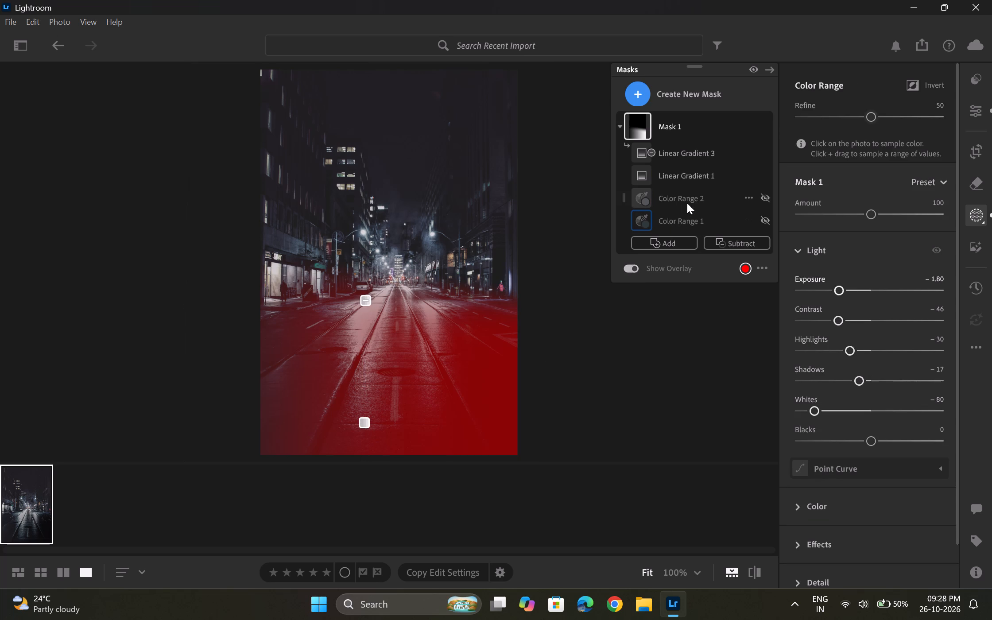
{"action": "scroll", "coordinate": [687, 203], "scroll_direction": "down", "scroll_amount": 2}
{"action": "scroll", "coordinate": [686, 203], "scroll_direction": "up", "scroll_amount": 4}
{"action": "left_click", "coordinate": [764, 199]}
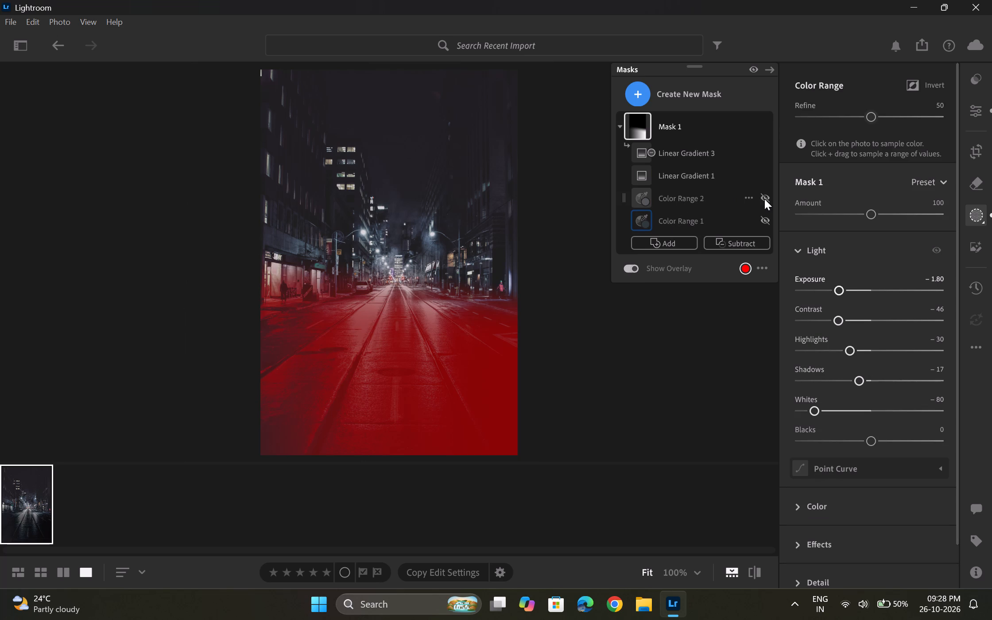
{"action": "left_click", "coordinate": [764, 223]}
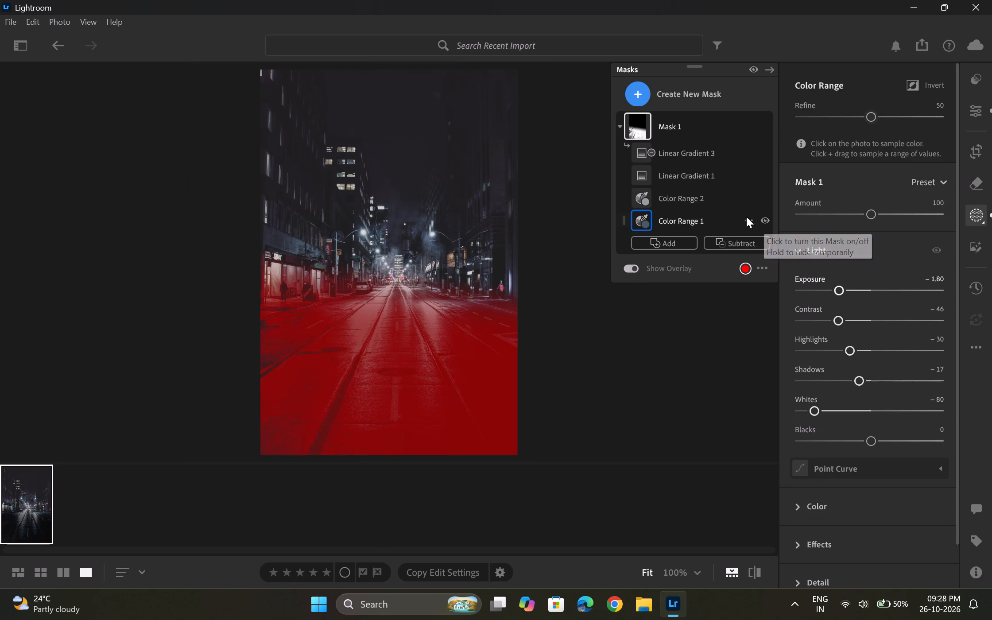
Go through the components of Mask 1, hide the mask overlay, and close the masking tools.
{"action": "left_click", "coordinate": [678, 202]}
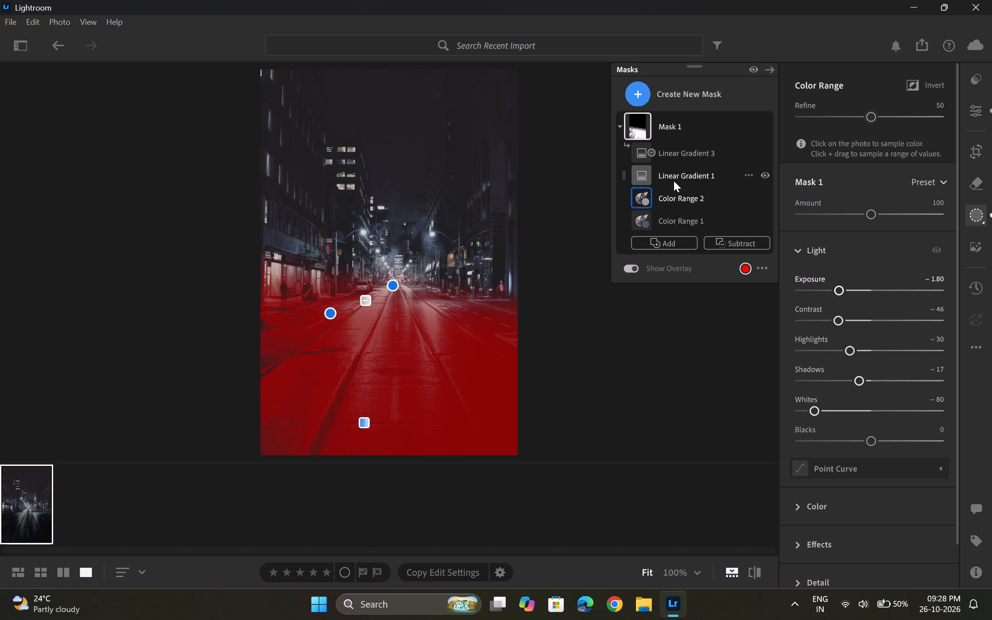
{"action": "left_click", "coordinate": [674, 181]}
{"action": "left_click", "coordinate": [674, 155]}
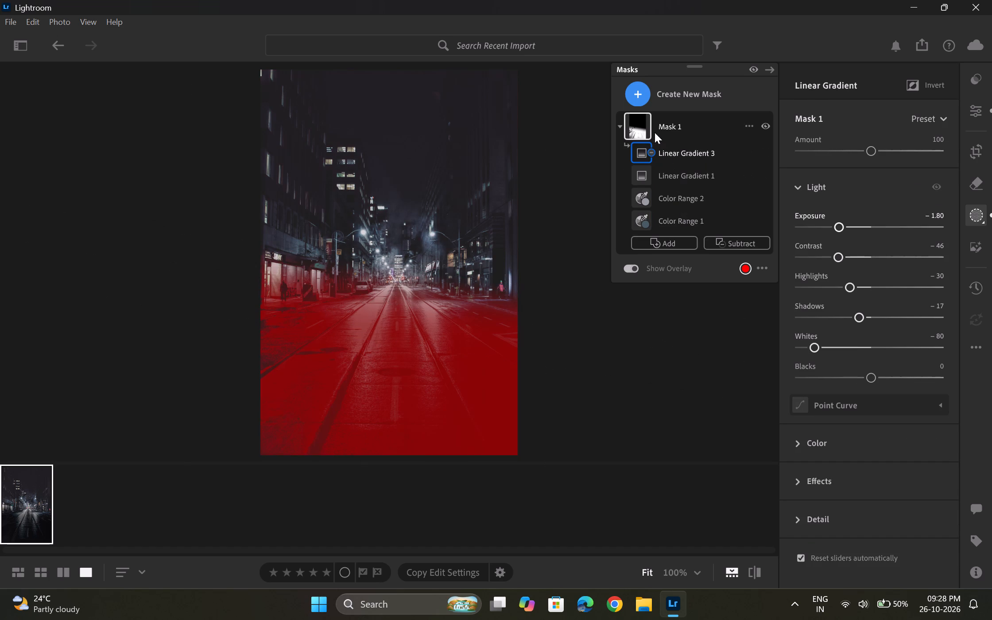
{"action": "left_click", "coordinate": [636, 128]}
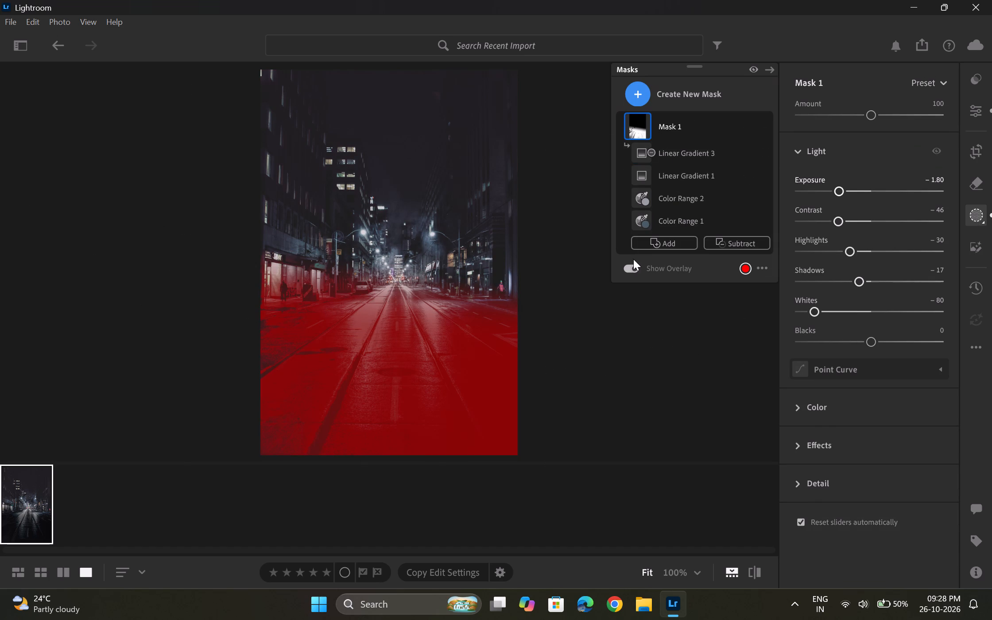
{"action": "left_click", "coordinate": [636, 262]}
{"action": "left_click", "coordinate": [978, 223]}
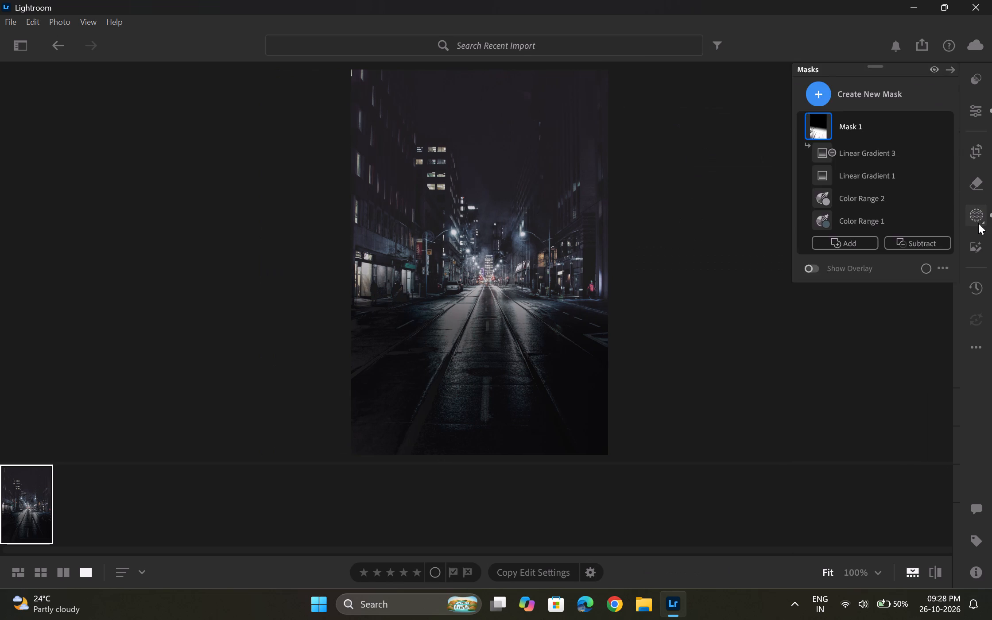
{"action": "left_click", "coordinate": [485, 328]}
{"action": "left_click", "coordinate": [485, 329]}
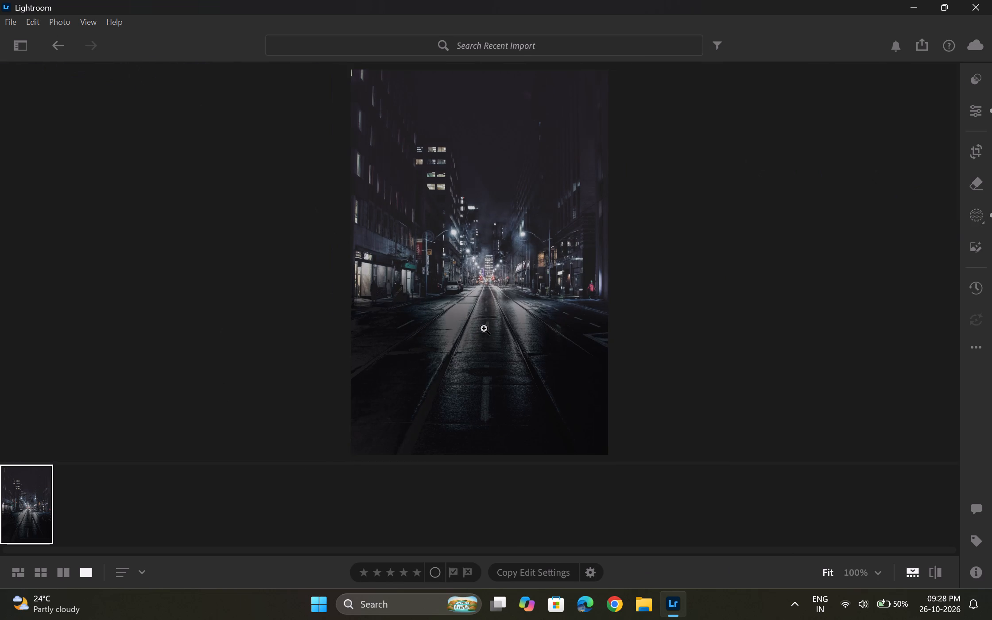
Export the edited photo as a small JPG to the Downloads folder.
{"action": "key", "text": "ctrl+s"}
{"action": "scroll", "coordinate": [349, 212], "scroll_direction": "up", "scroll_amount": 3}
{"action": "left_click", "coordinate": [11, 21]}
{"action": "left_click", "coordinate": [44, 146]}
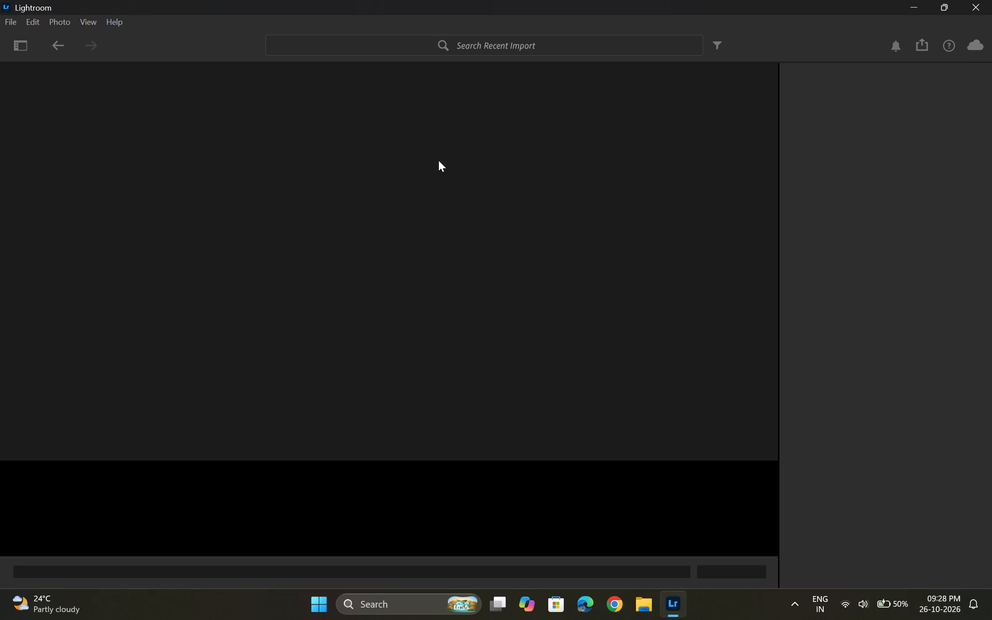
{"action": "scroll", "coordinate": [334, 161], "scroll_direction": "down", "scroll_amount": 1}
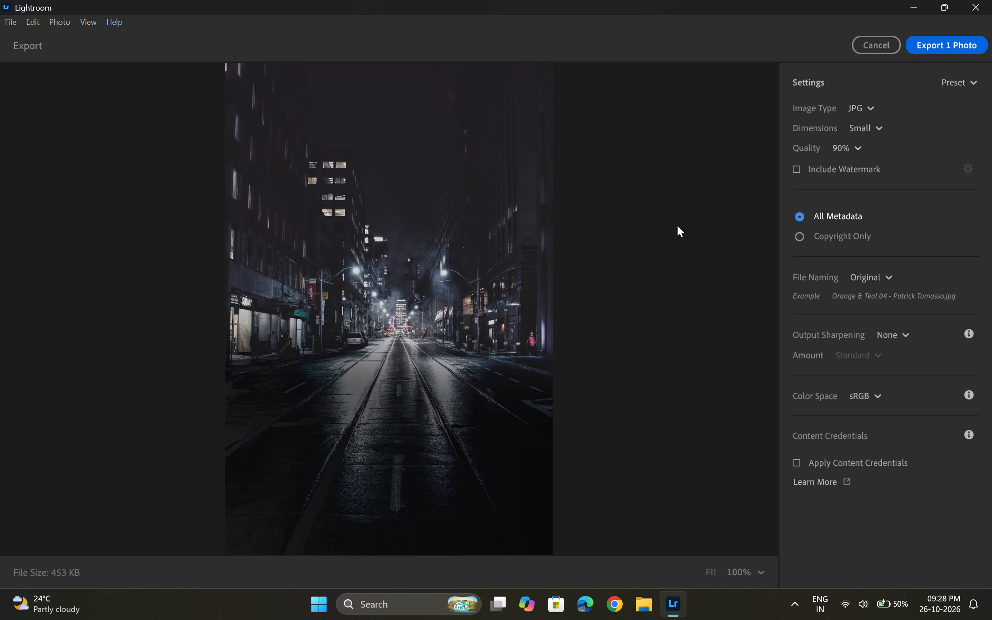
{"action": "left_click", "coordinate": [653, 312]}
{"action": "left_click", "coordinate": [959, 51]}
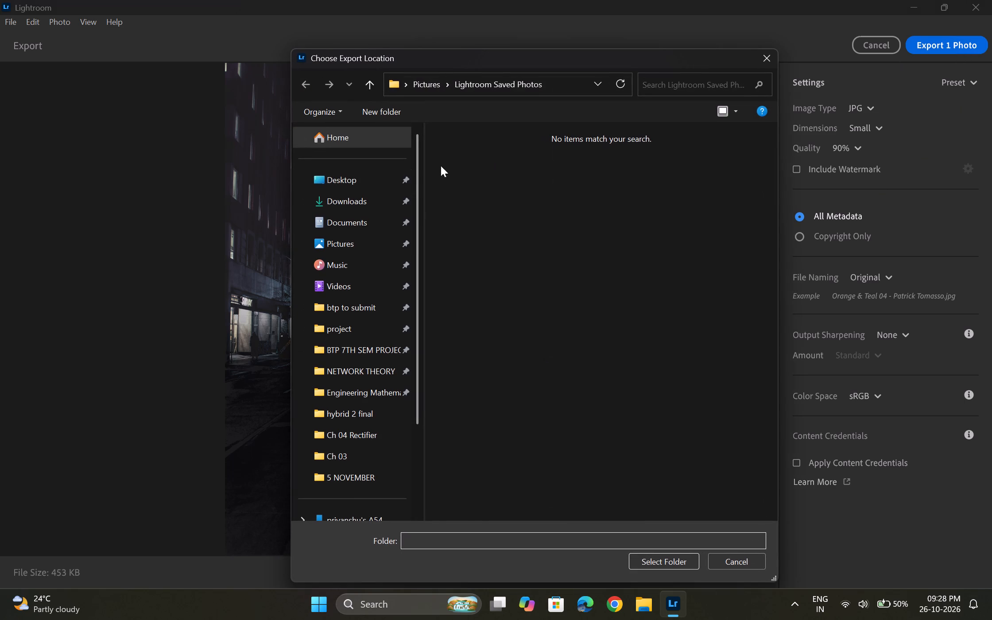
{"action": "left_click", "coordinate": [352, 190]}
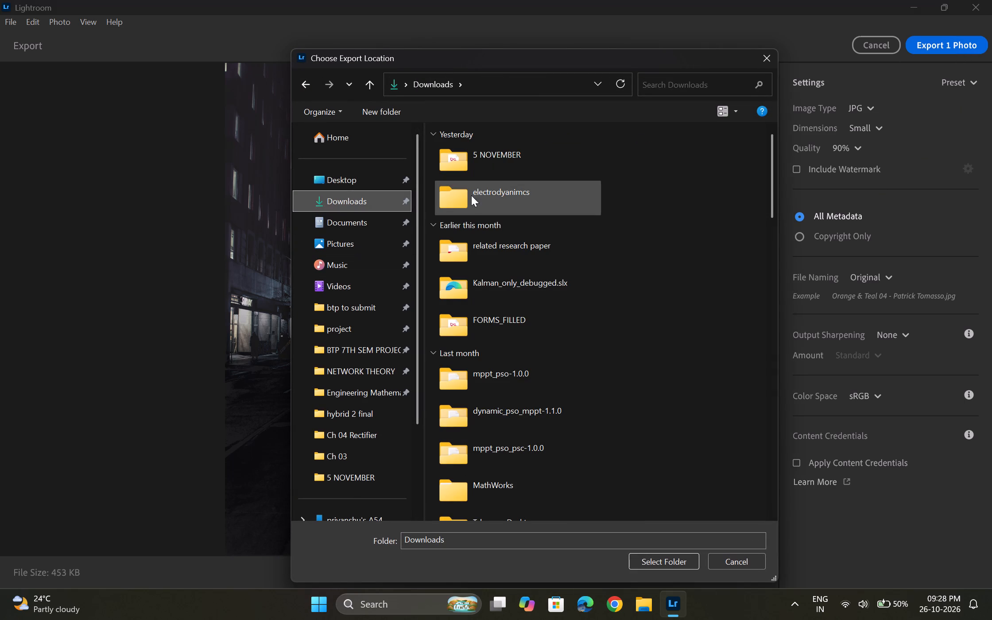
{"action": "scroll", "coordinate": [481, 196], "scroll_direction": "up", "scroll_amount": 7}
{"action": "left_click", "coordinate": [354, 203]}
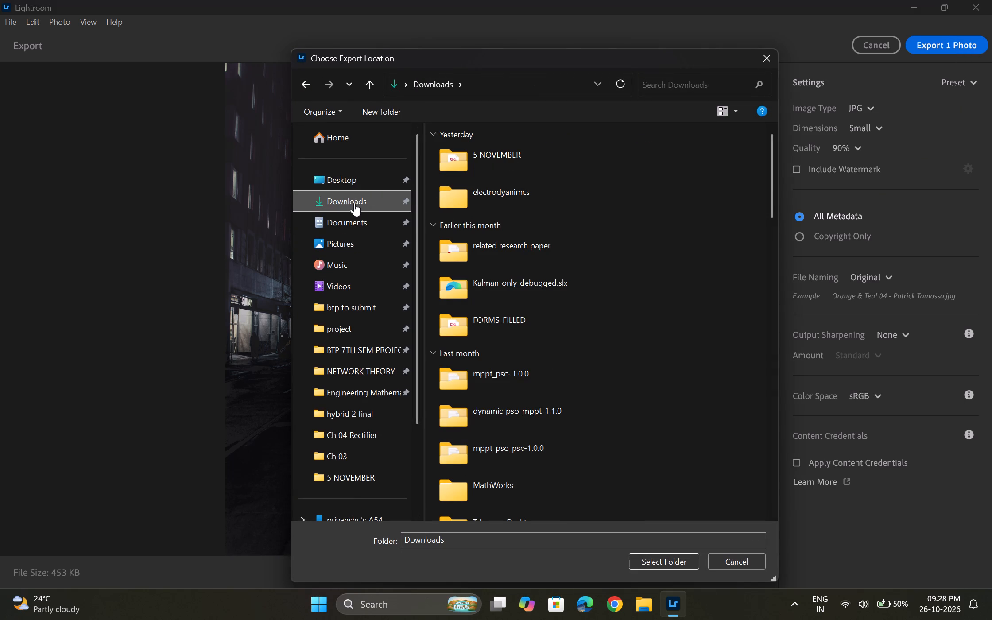
{"action": "left_click", "coordinate": [655, 557]}
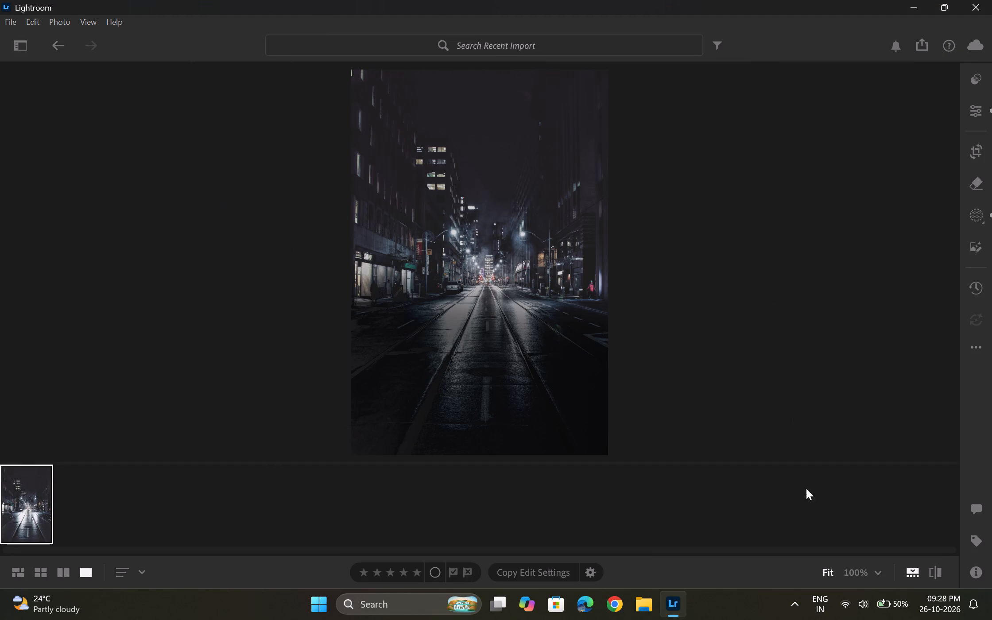
Examine the street lights, the parked cars and the road surface of the edited photo up close.
{"action": "scroll", "coordinate": [345, 266], "scroll_direction": "down", "scroll_amount": 1}
{"action": "scroll", "coordinate": [345, 266], "scroll_direction": "up", "scroll_amount": 3}
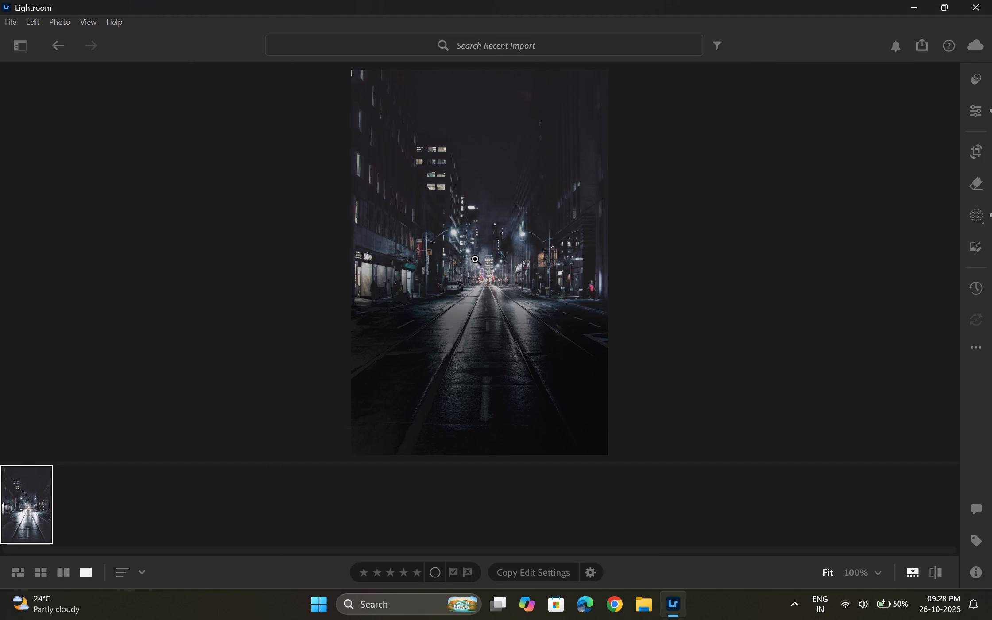
{"action": "scroll", "coordinate": [476, 260], "scroll_direction": "up", "scroll_amount": 4}
{"action": "left_click", "coordinate": [476, 260]}
{"action": "left_click_drag", "start_coordinate": [500, 325], "coordinate": [502, 259]}
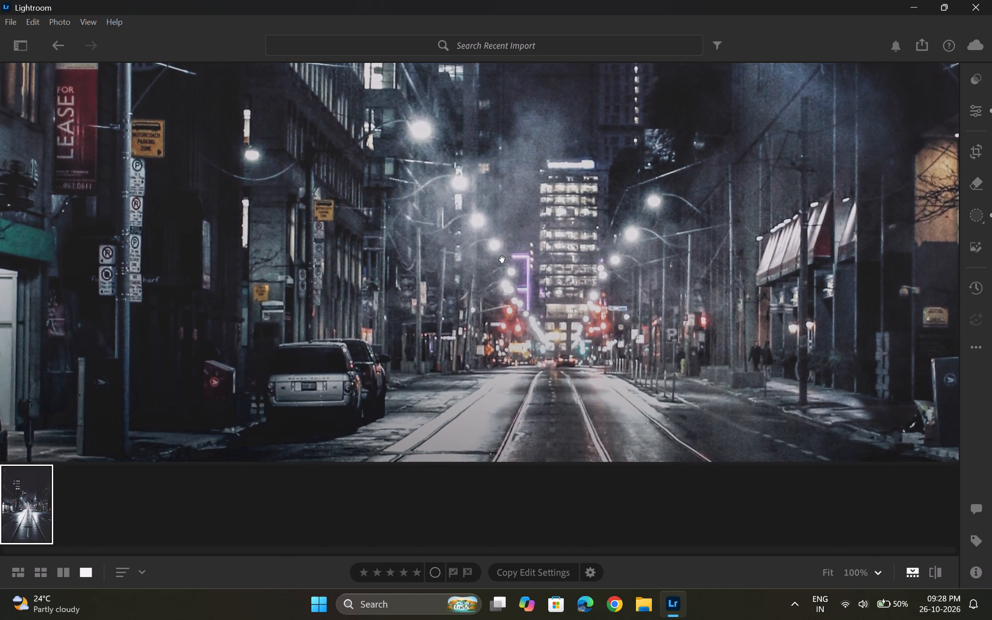
{"action": "left_click_drag", "start_coordinate": [502, 259], "coordinate": [504, 172]}
{"action": "left_click_drag", "start_coordinate": [546, 335], "coordinate": [527, 154]}
{"action": "left_click_drag", "start_coordinate": [549, 183], "coordinate": [475, 382]}
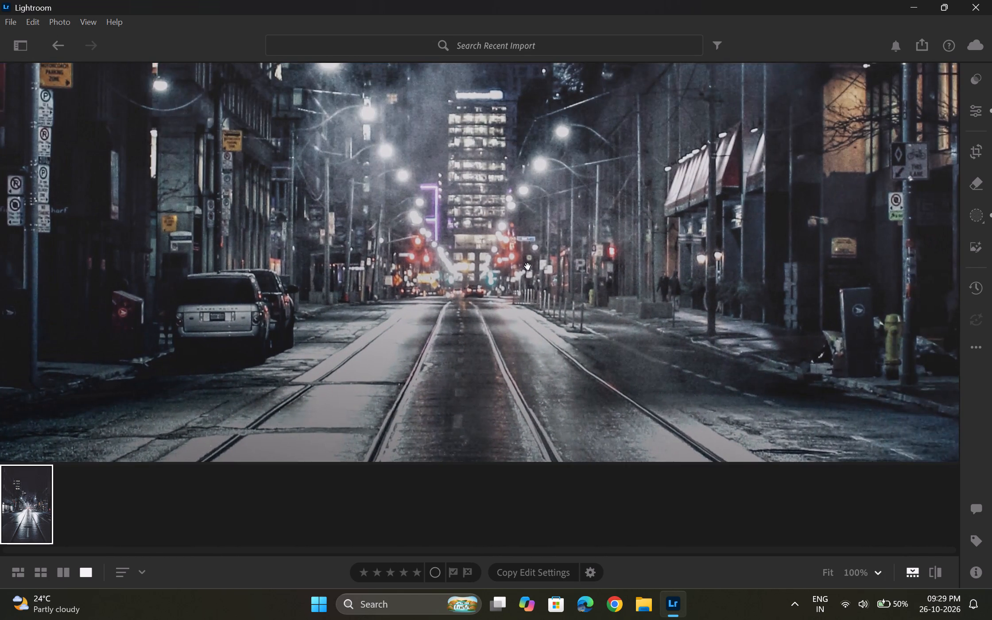
{"action": "left_click_drag", "start_coordinate": [545, 245], "coordinate": [538, 297]}
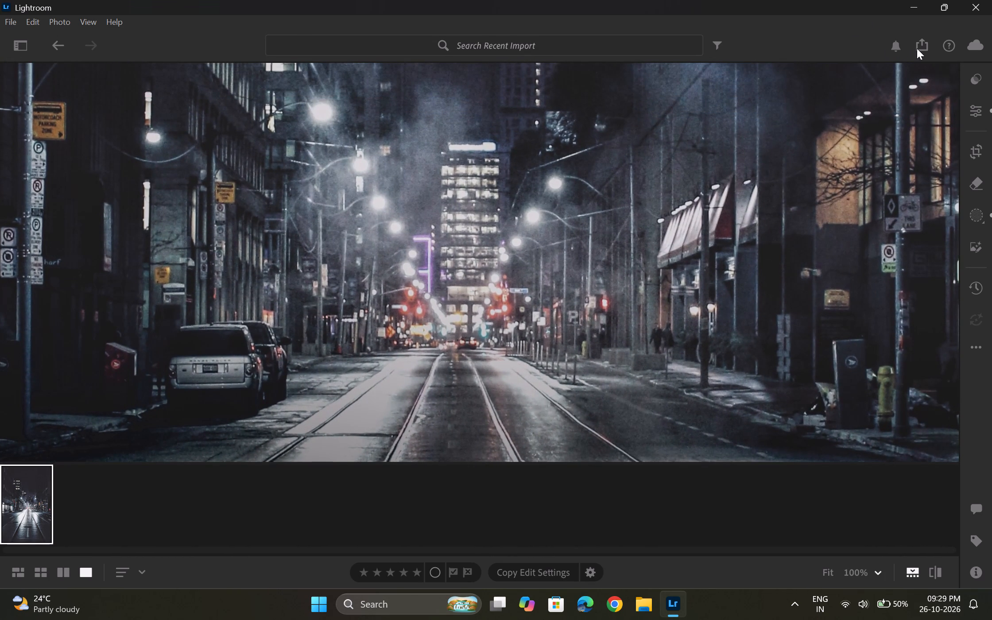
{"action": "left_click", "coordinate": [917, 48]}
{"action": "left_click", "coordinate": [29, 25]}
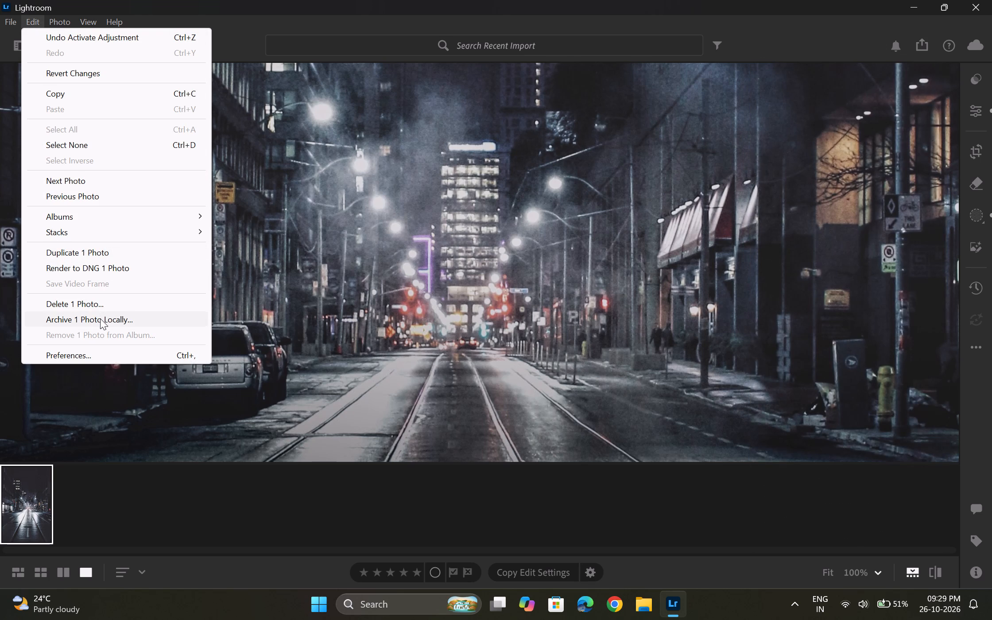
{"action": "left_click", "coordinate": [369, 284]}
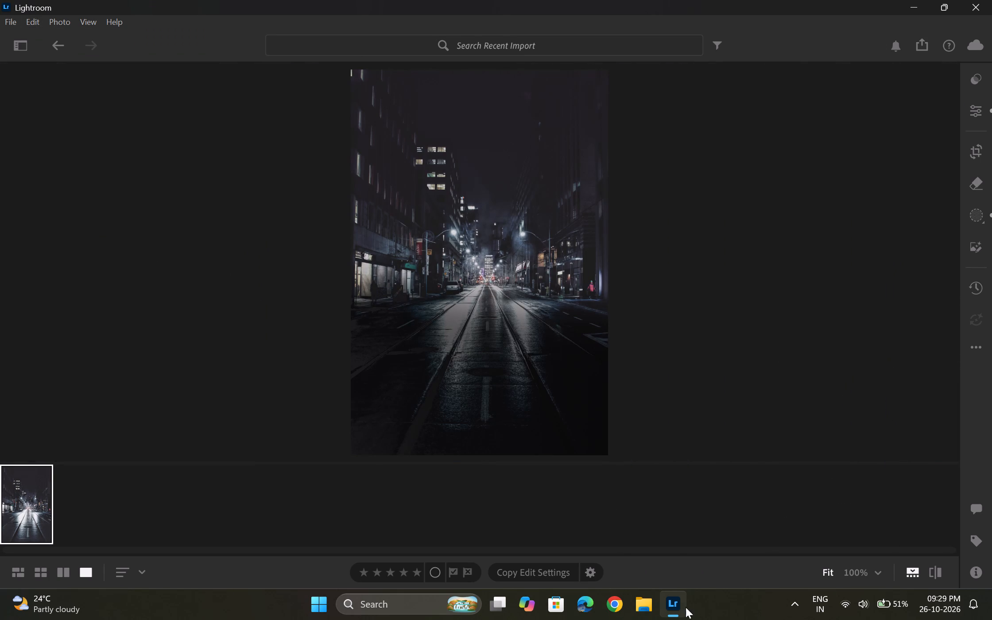
Bring up the overview of open windows and desktops.
{"action": "left_click", "coordinate": [498, 608]}
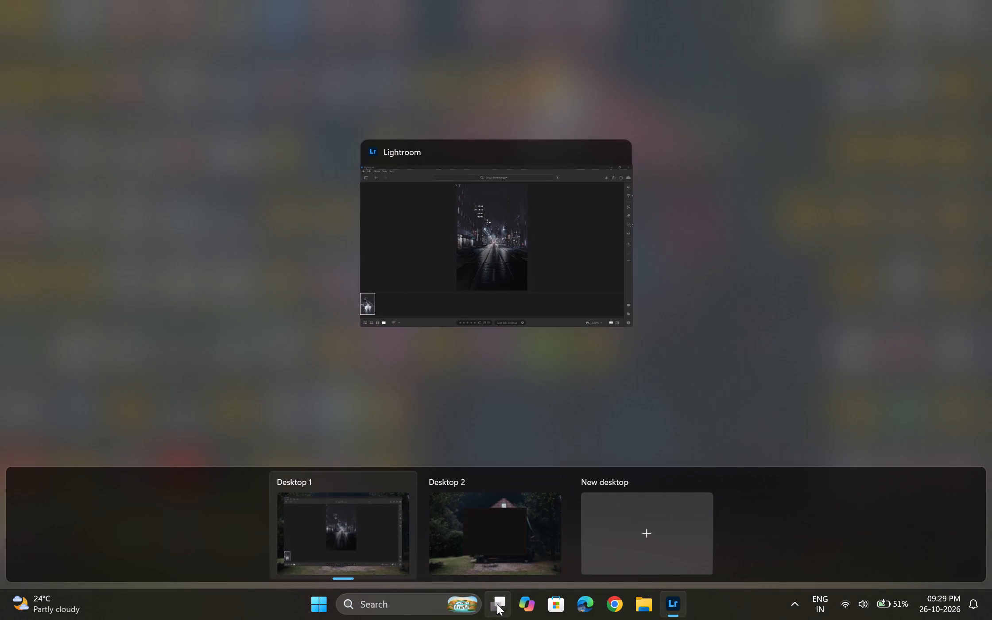